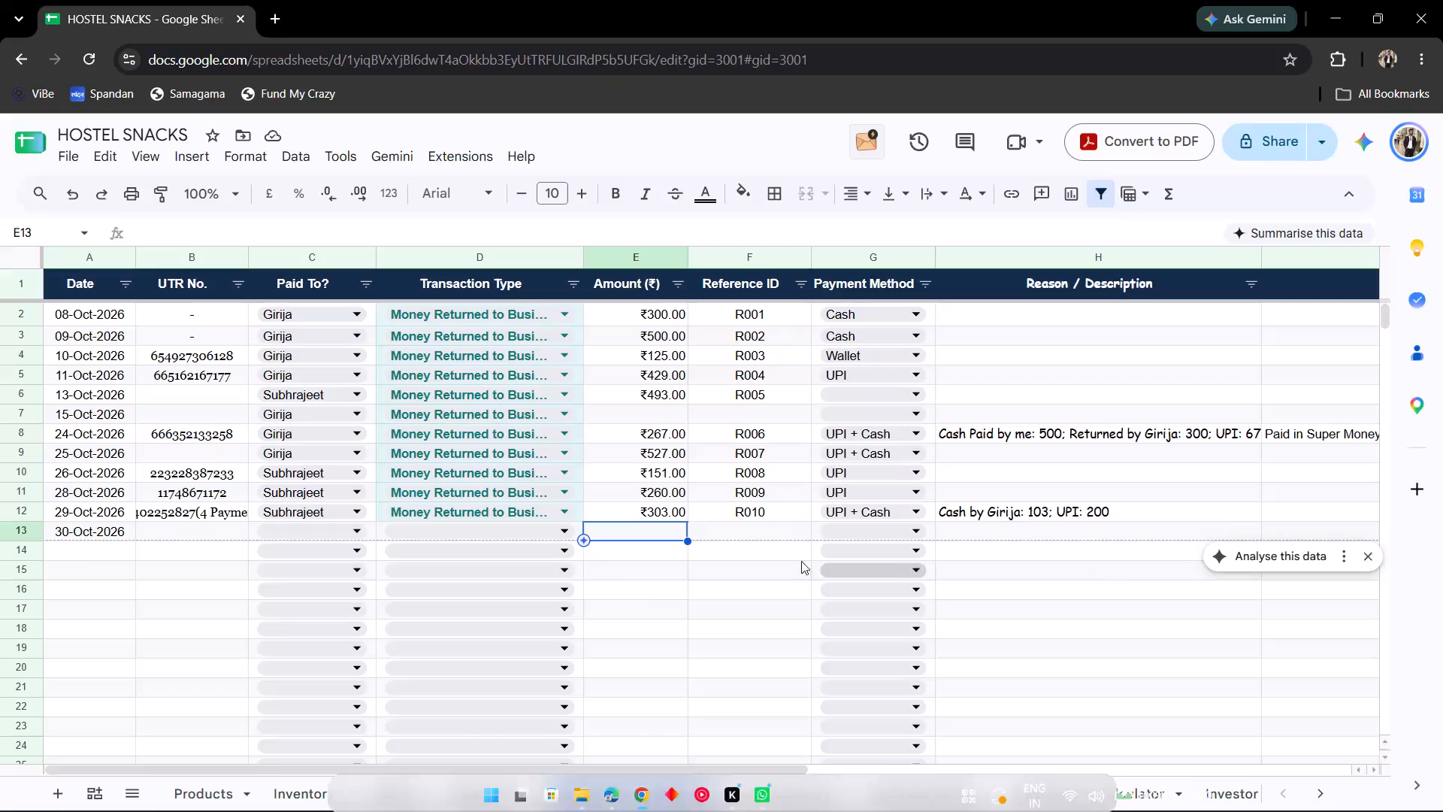
Enter an amount of 200 for the 30-Oct-2026 row of the Partner Transactions sheet.
click(703, 620)
click(641, 534)
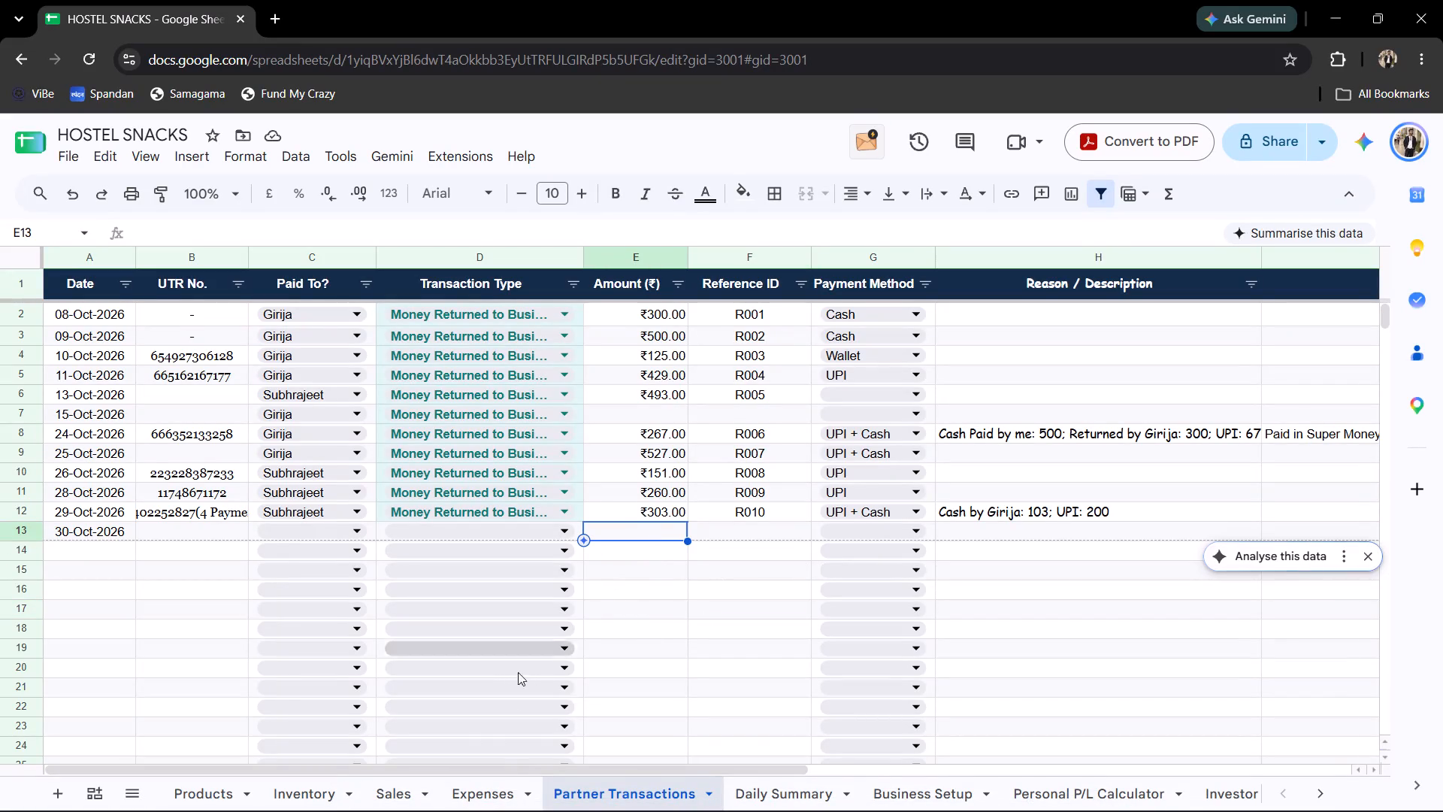
click(194, 803)
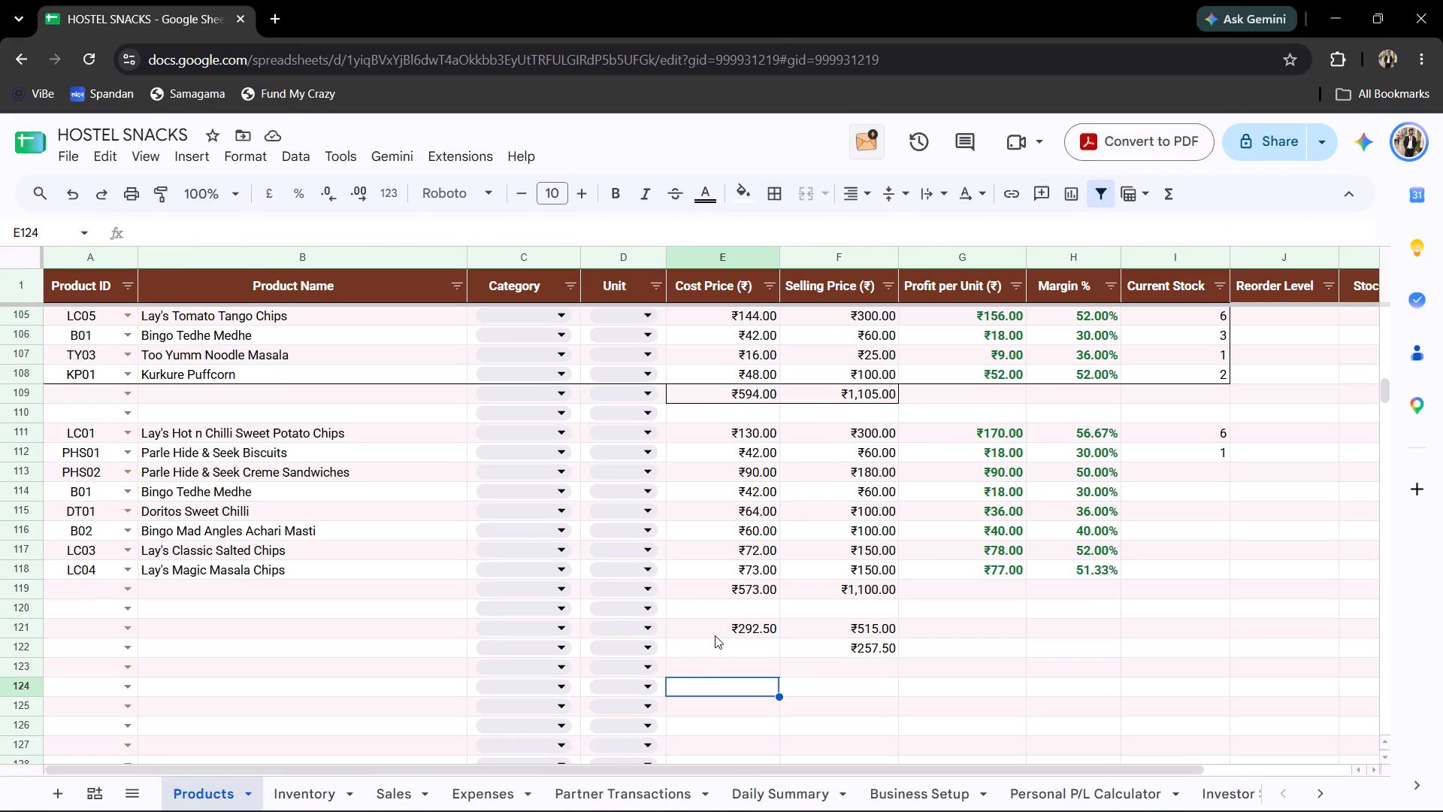
click(600, 792)
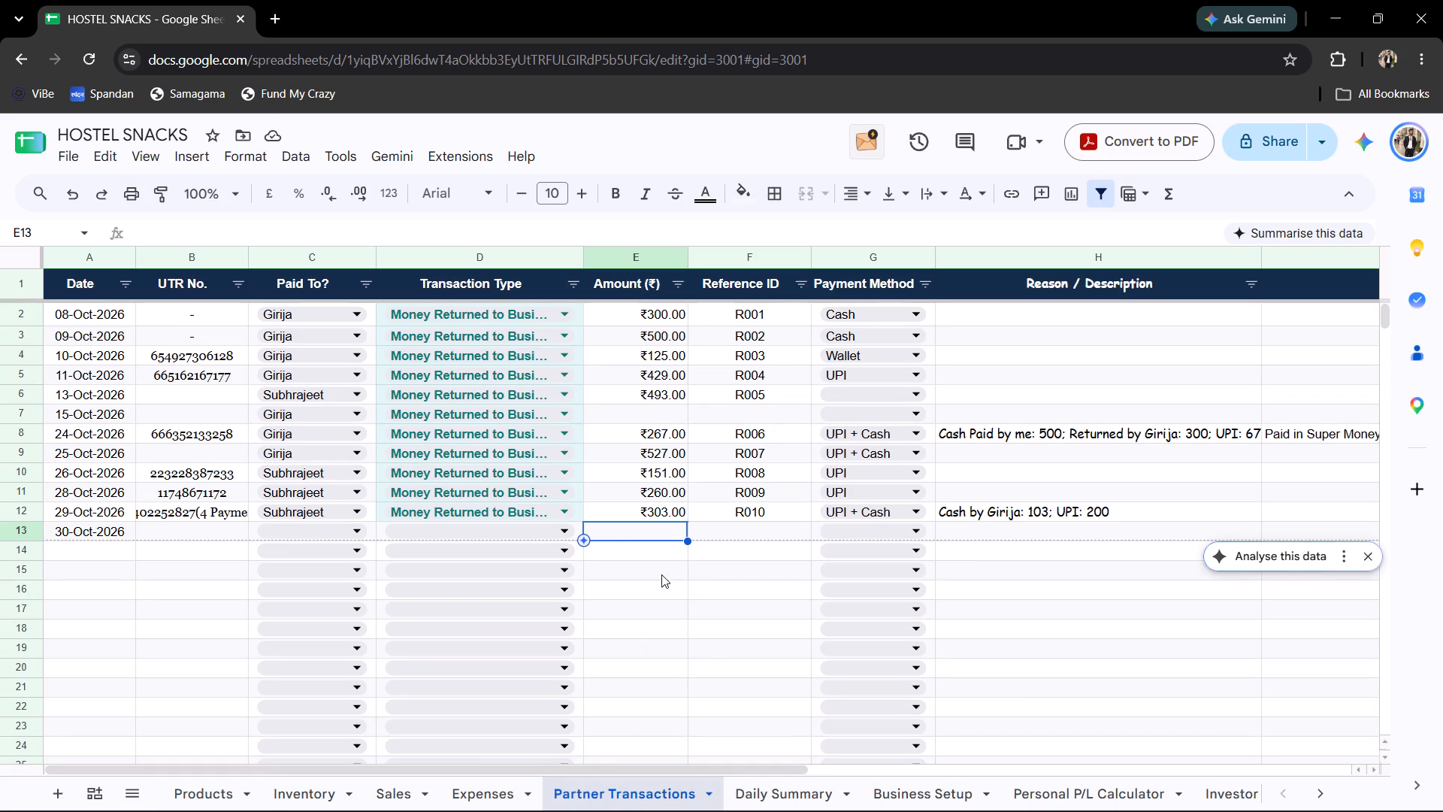
click(661, 574)
click(640, 532)
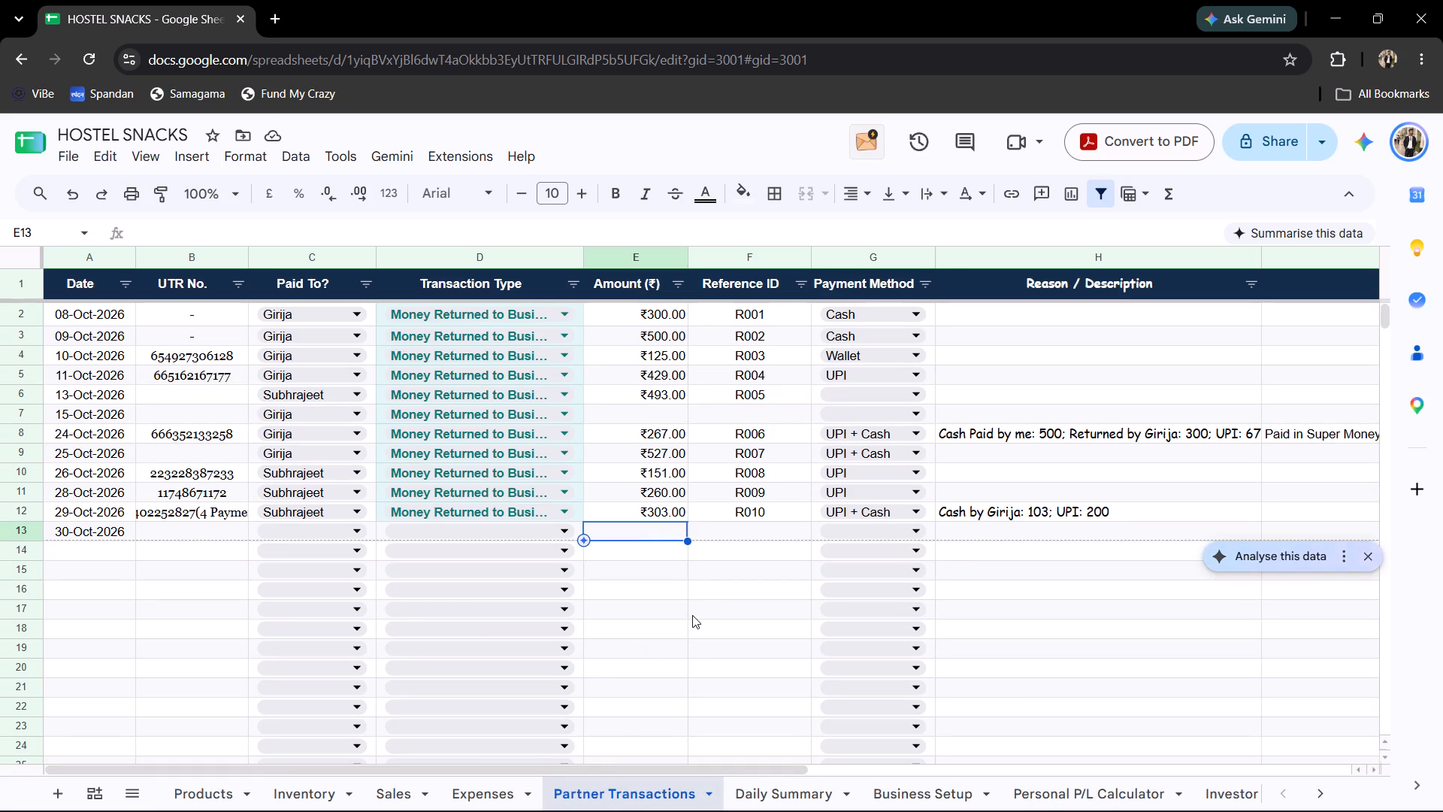
text(200)
key(Tab)
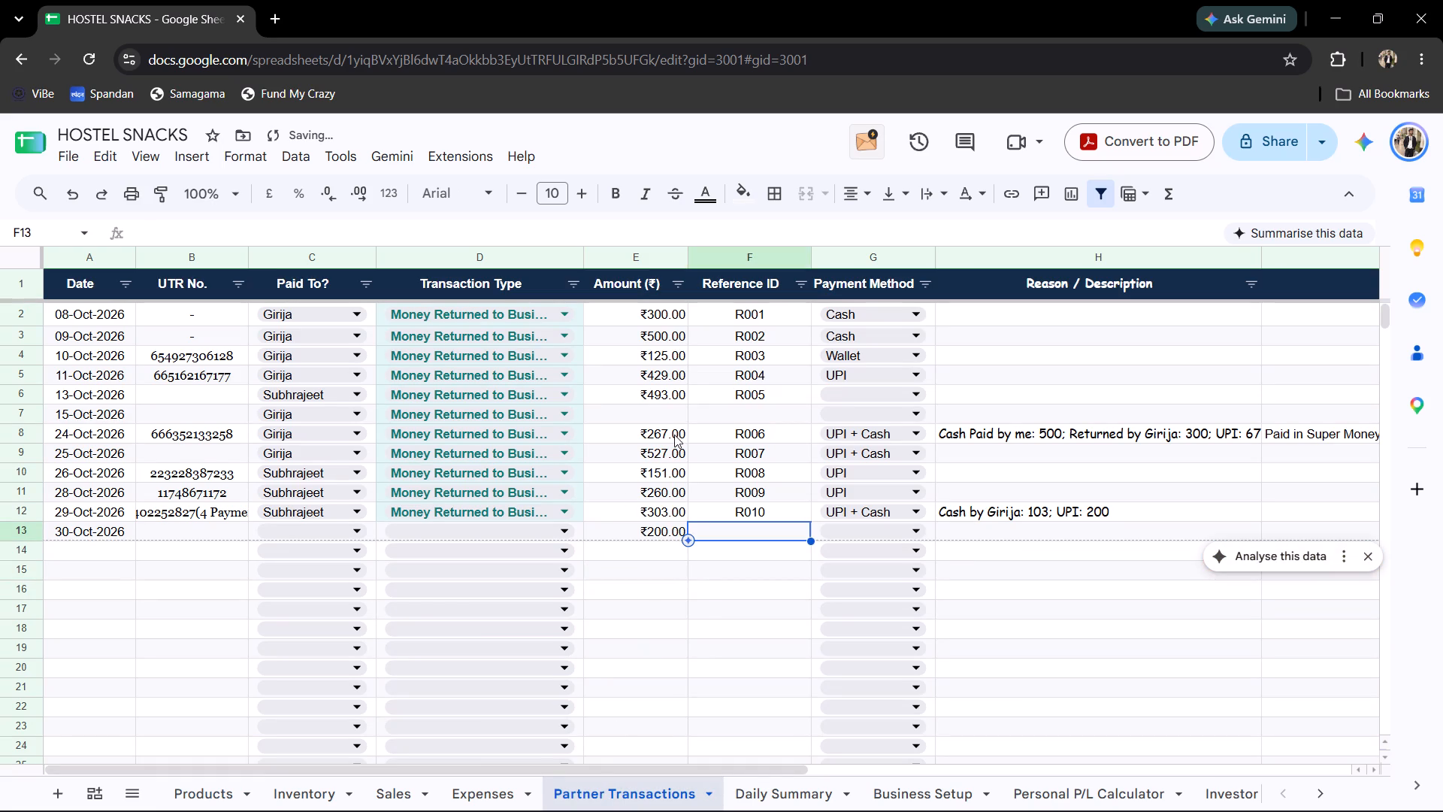
Fill the 30-Oct-2026 partner transaction's reference ID down as R011 and set its payment method to UPI.
click(803, 510)
drag(808, 518, 809, 531)
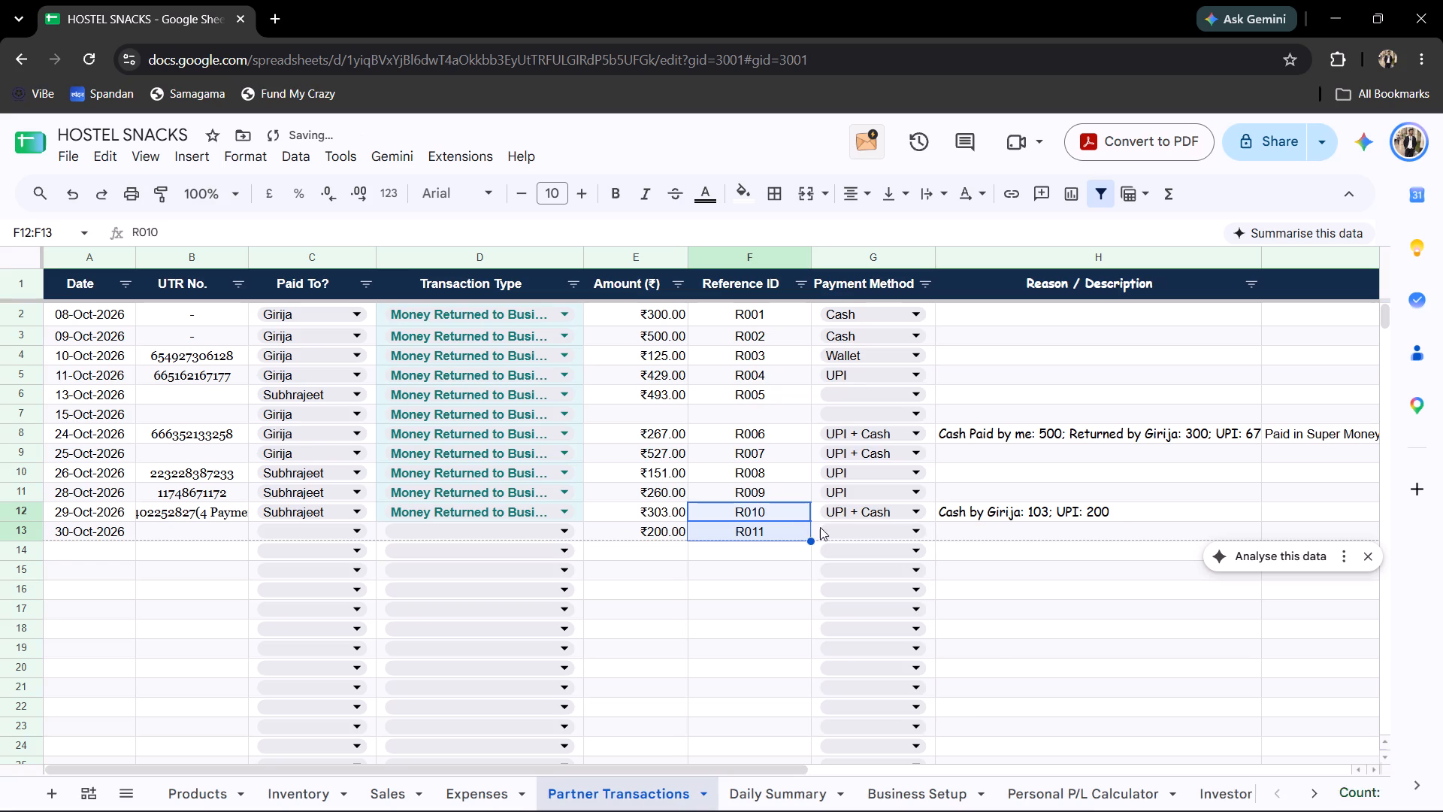
click(827, 526)
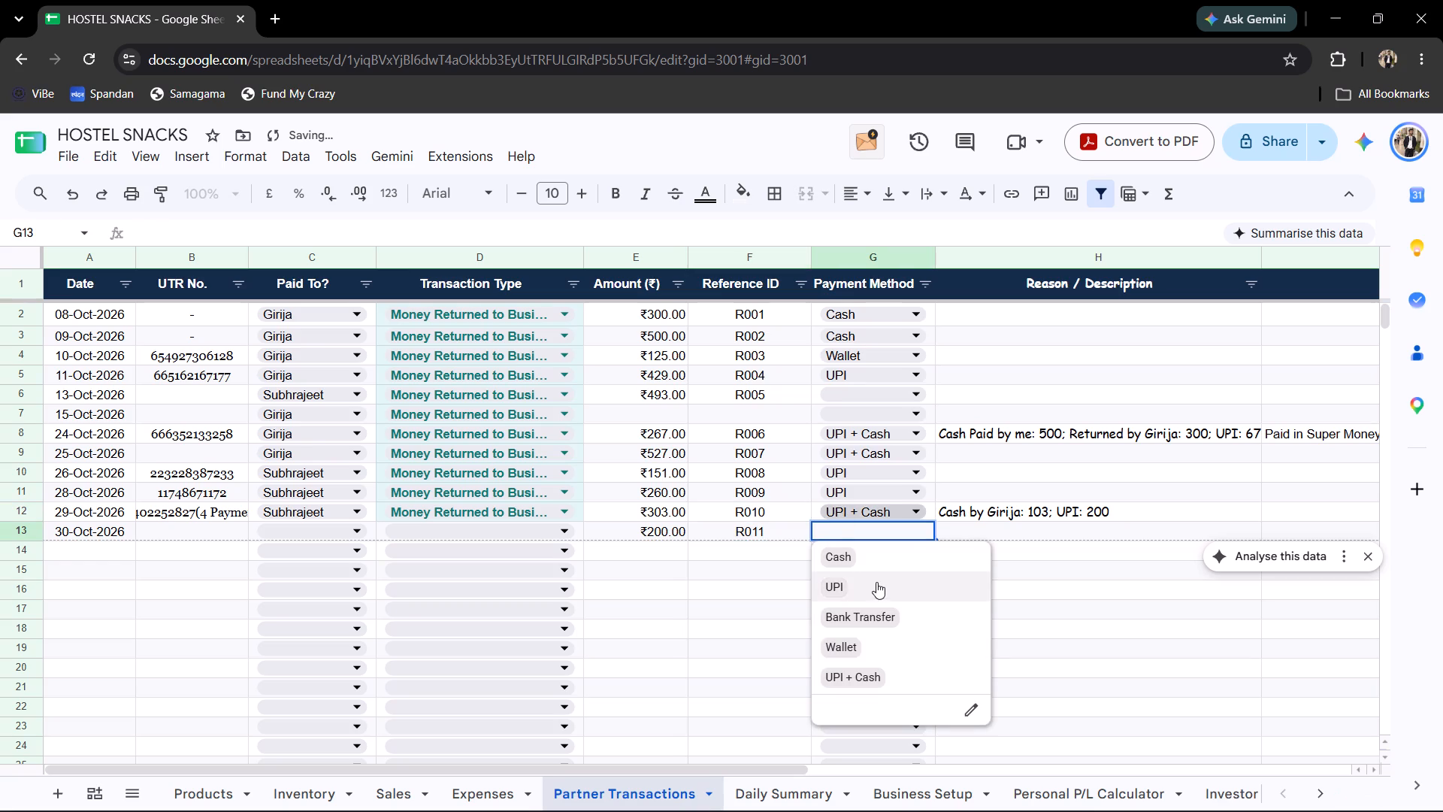
click(876, 584)
Enter "92 remaining" as the reason/description of the 30-Oct-2026 partner transaction.
click(964, 539)
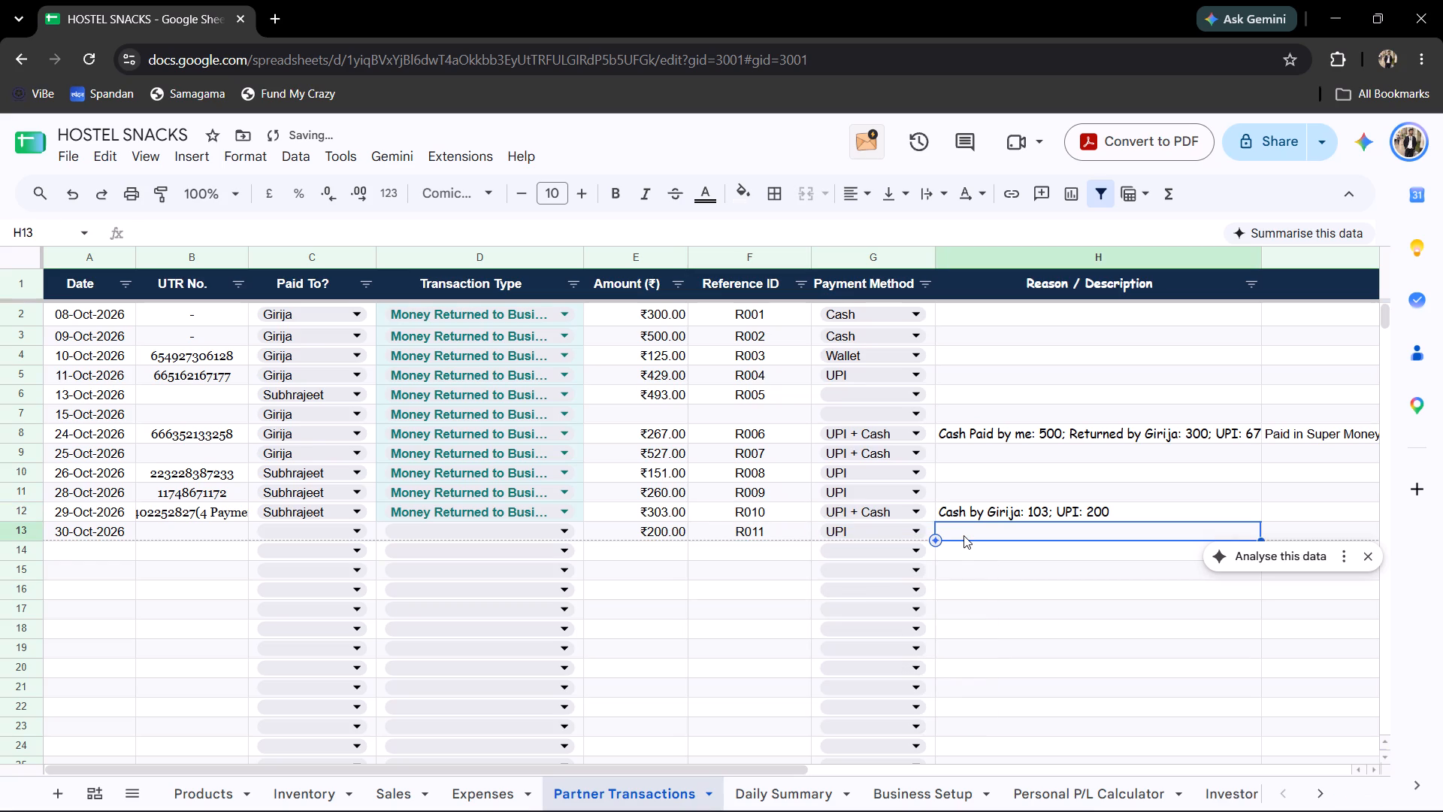
text(92)
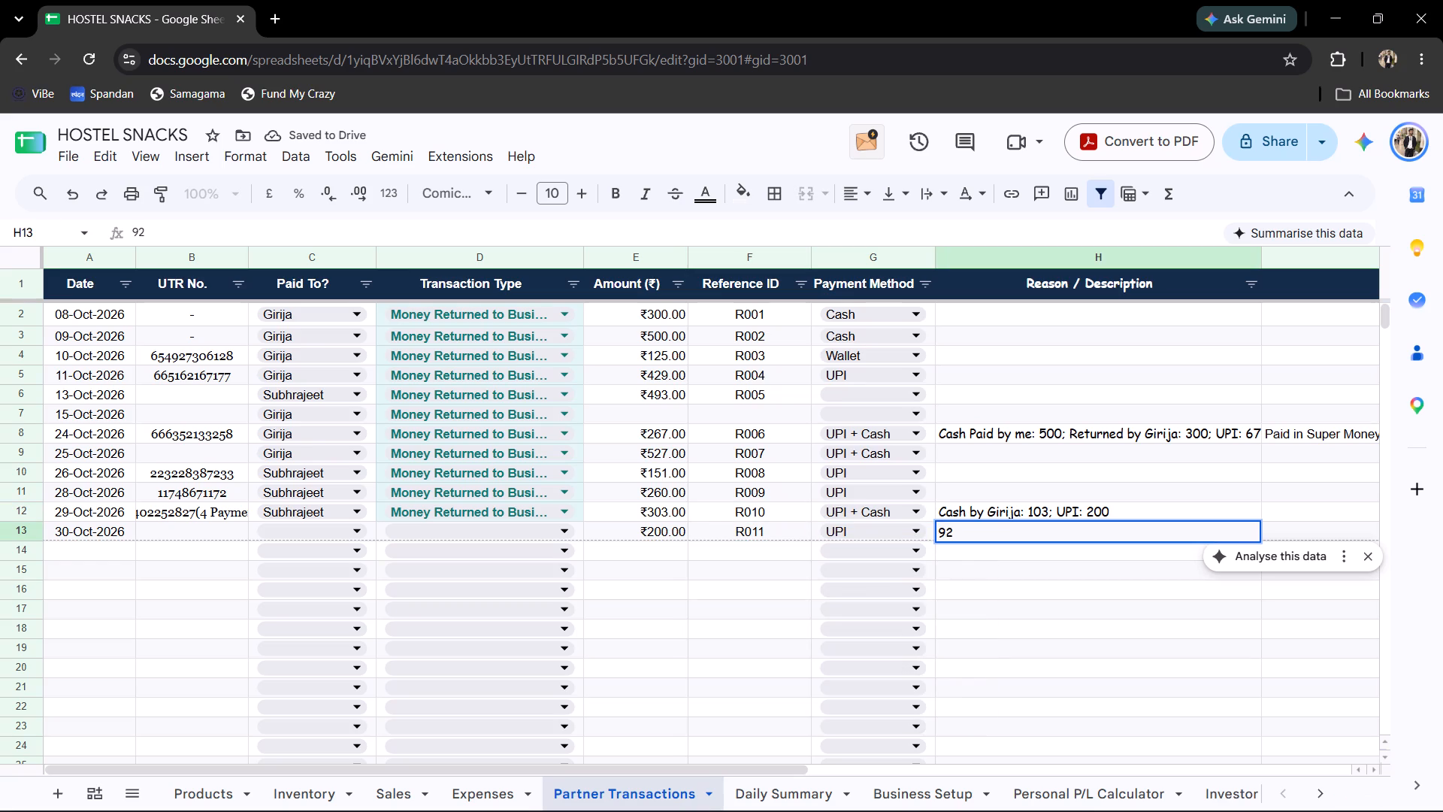
key(space)
text(remaining)
key(Return)
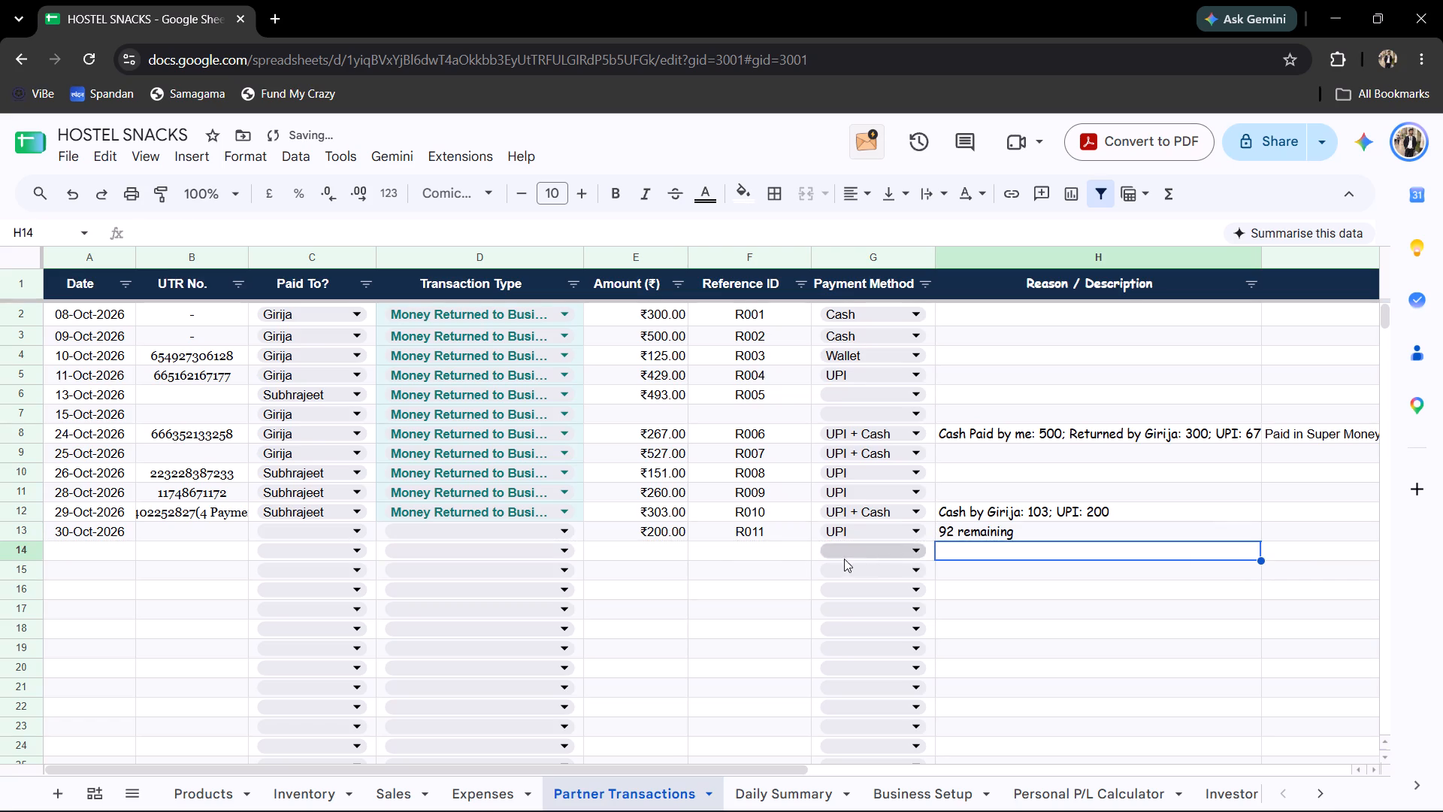
click(220, 536)
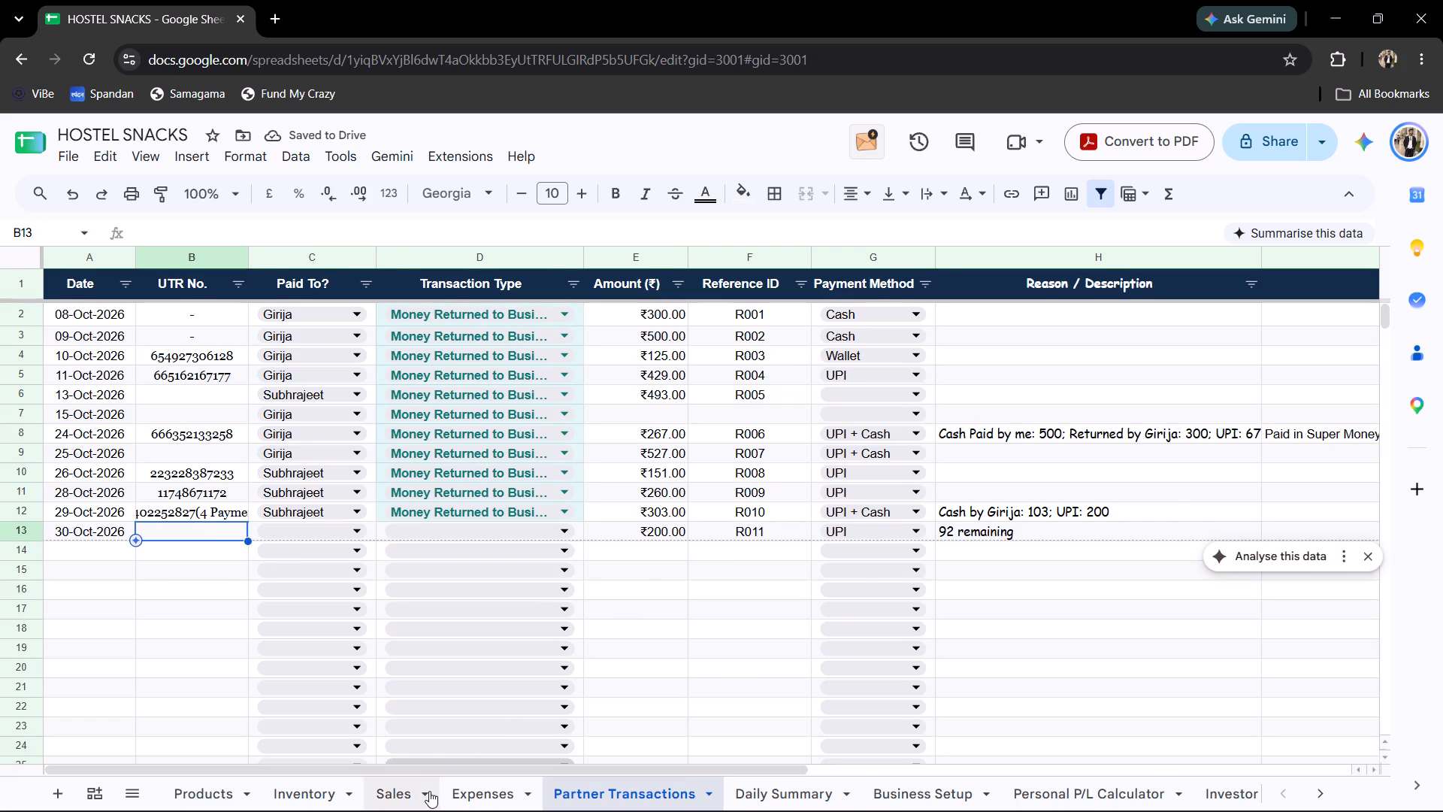
On the Expenses sheet, fill the date 30-Oct-2026 and expense ID E012 down into row 13.
click(499, 785)
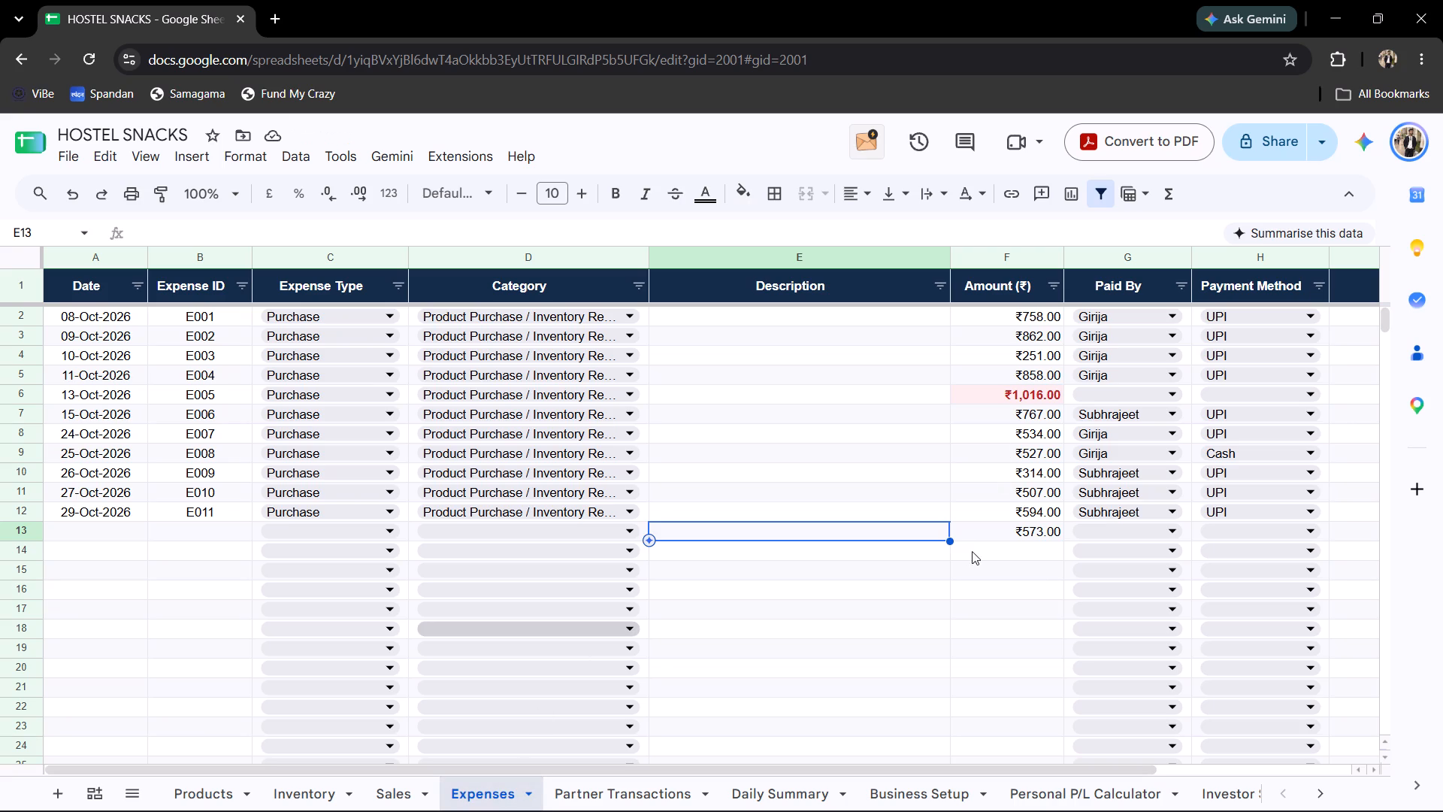
click(970, 561)
click(116, 514)
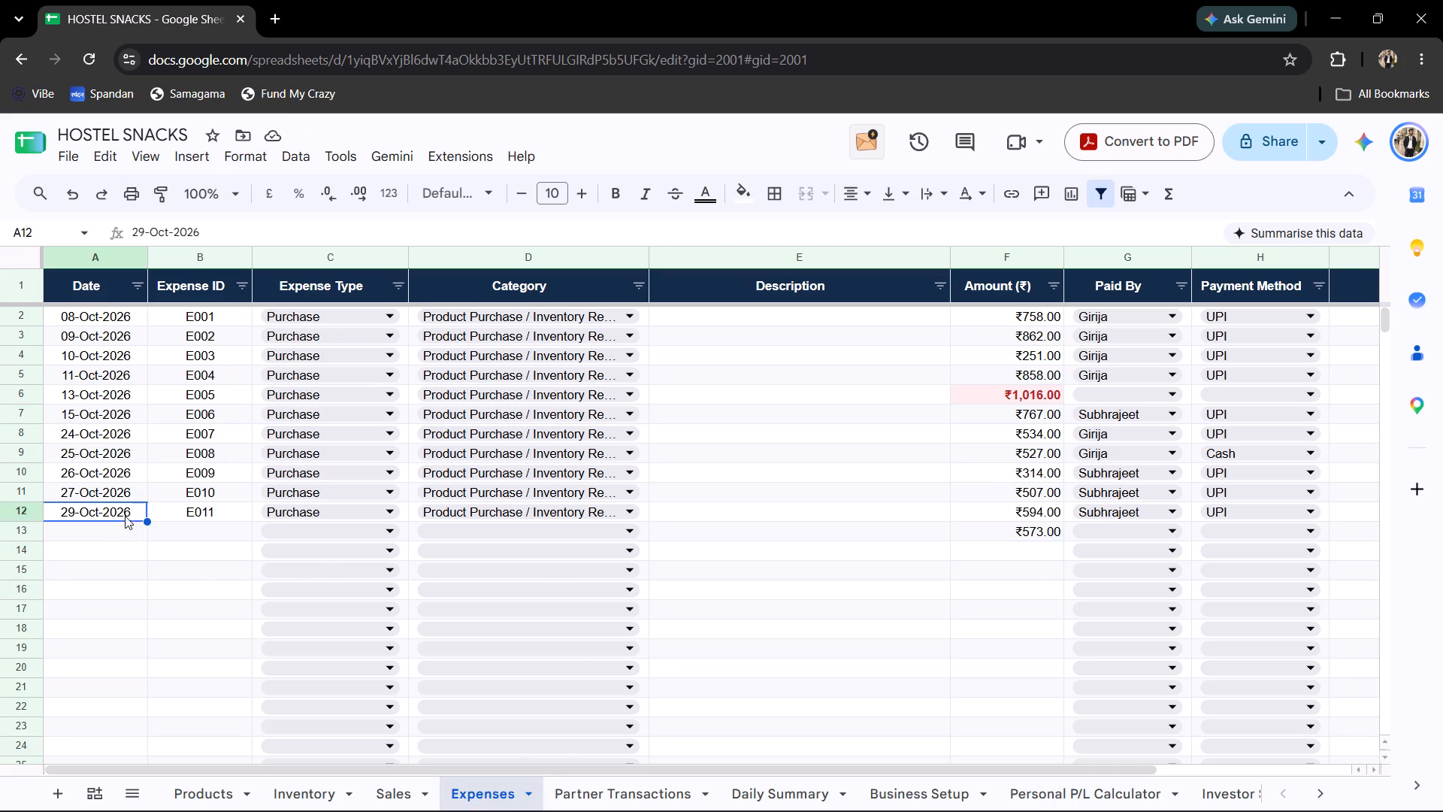
drag(144, 522, 145, 531)
click(213, 523)
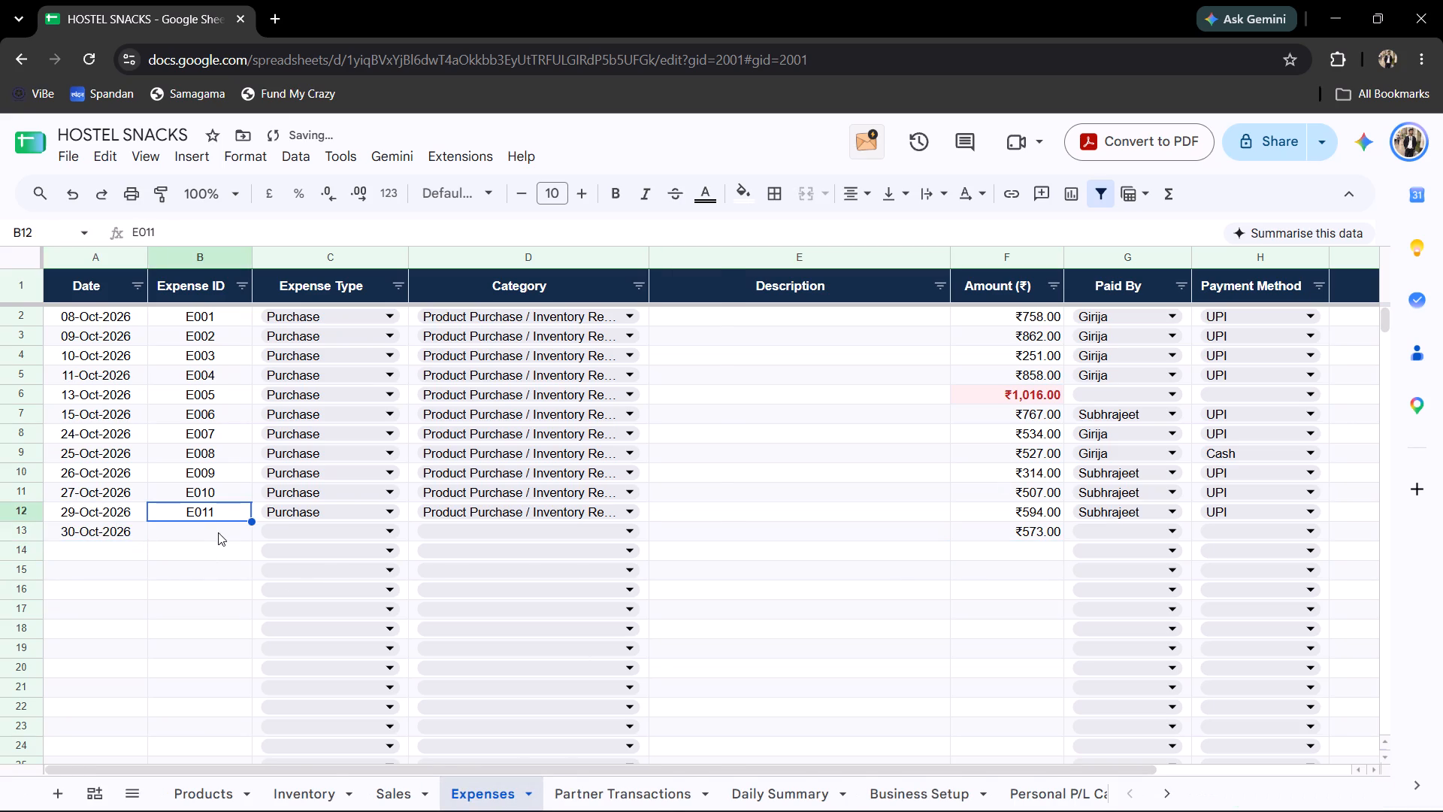
drag(249, 523, 250, 542)
Set expense E012's type to Purchase and its category to Product Purchase / Inventory Restock.
click(287, 527)
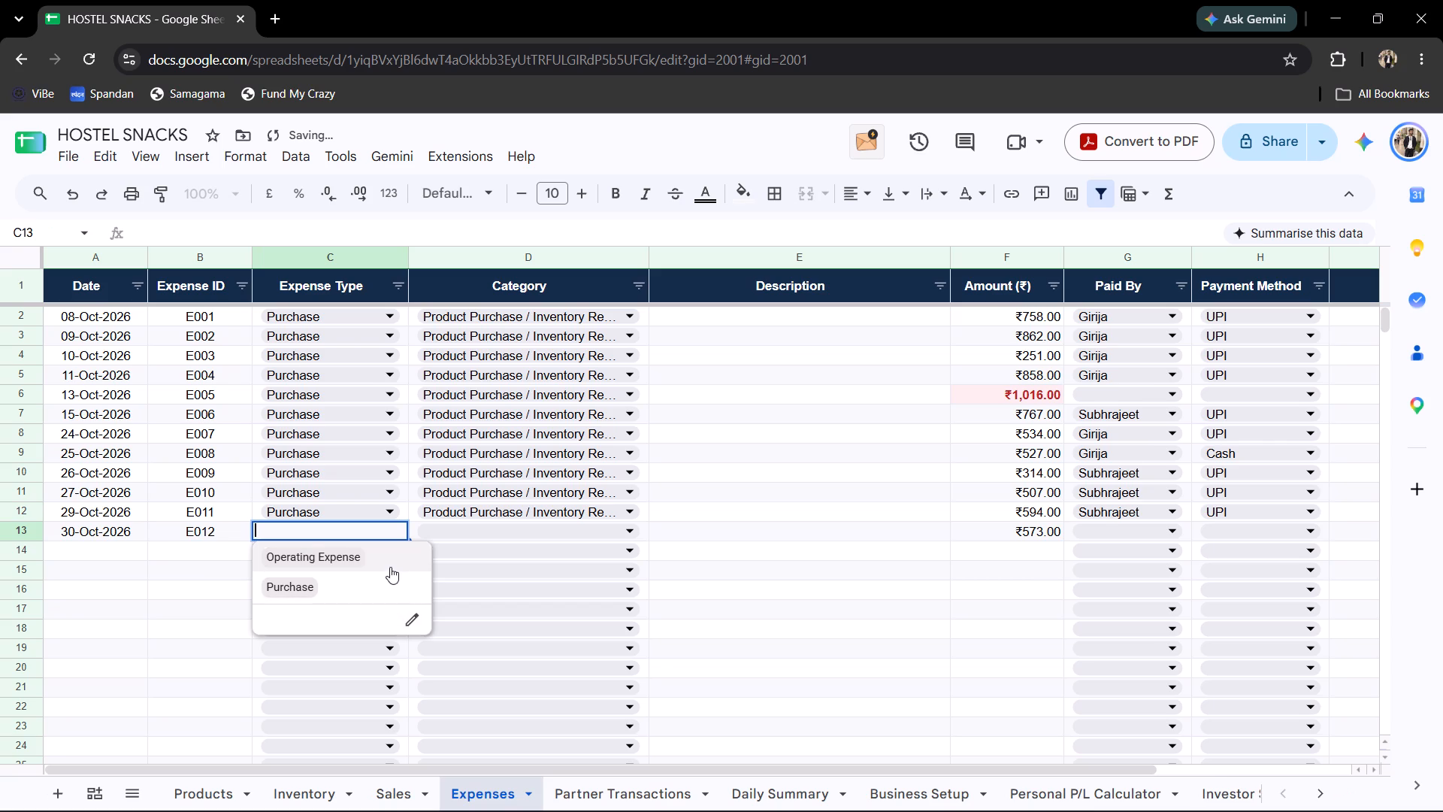
click(394, 575)
click(455, 533)
click(476, 554)
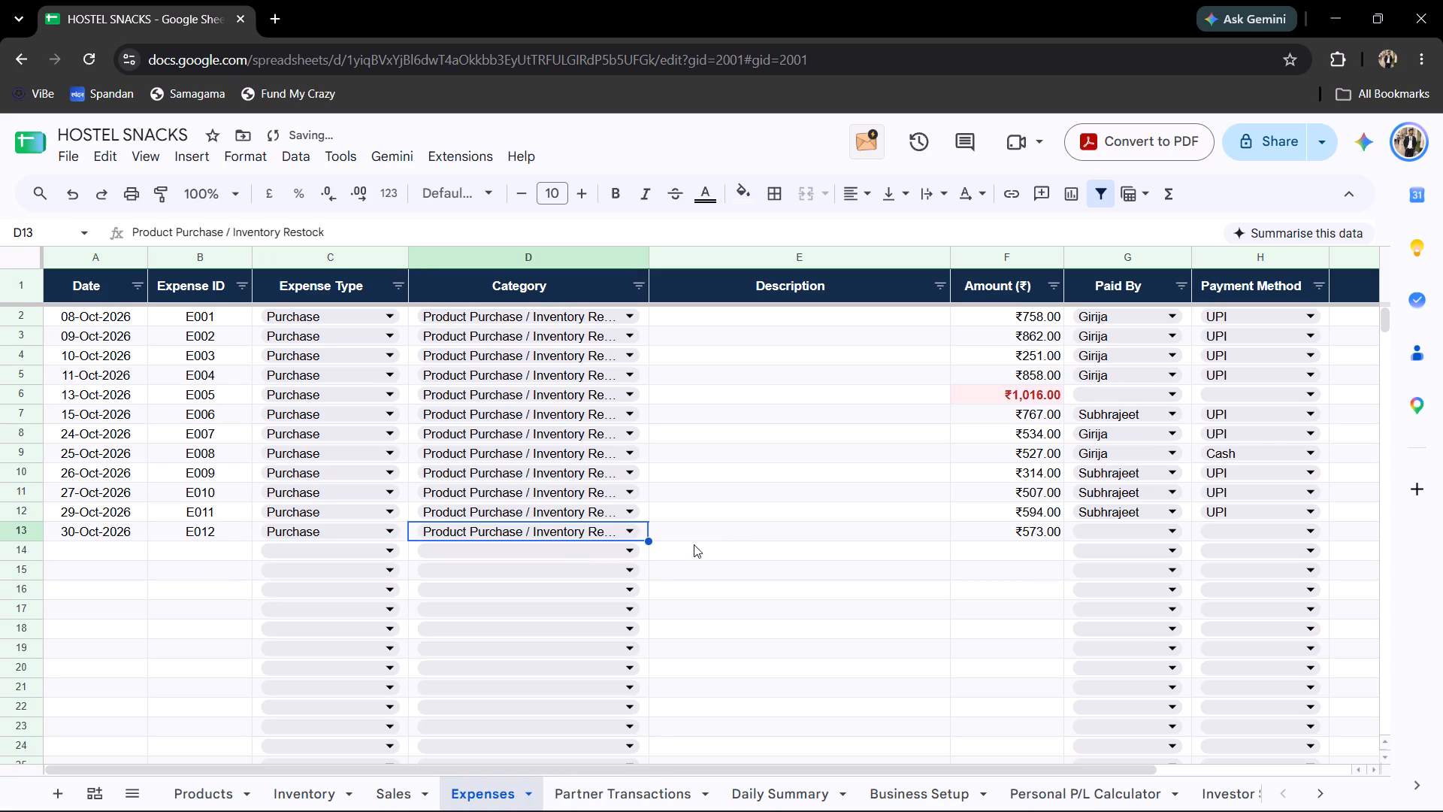
Set expense E012 as paid by Subhrajeet with UPI as the payment method.
click(900, 533)
double_click(1106, 523)
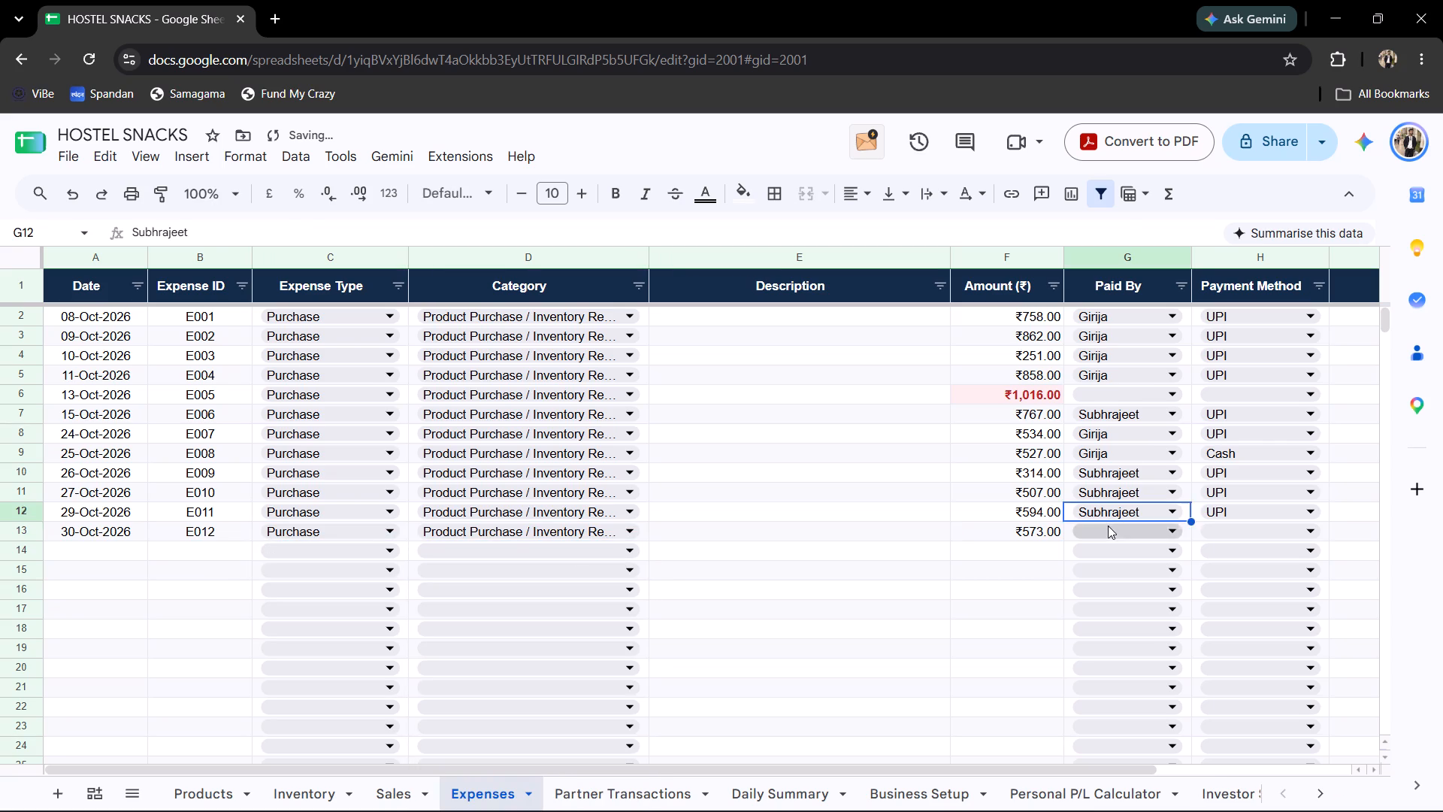
click(1124, 577)
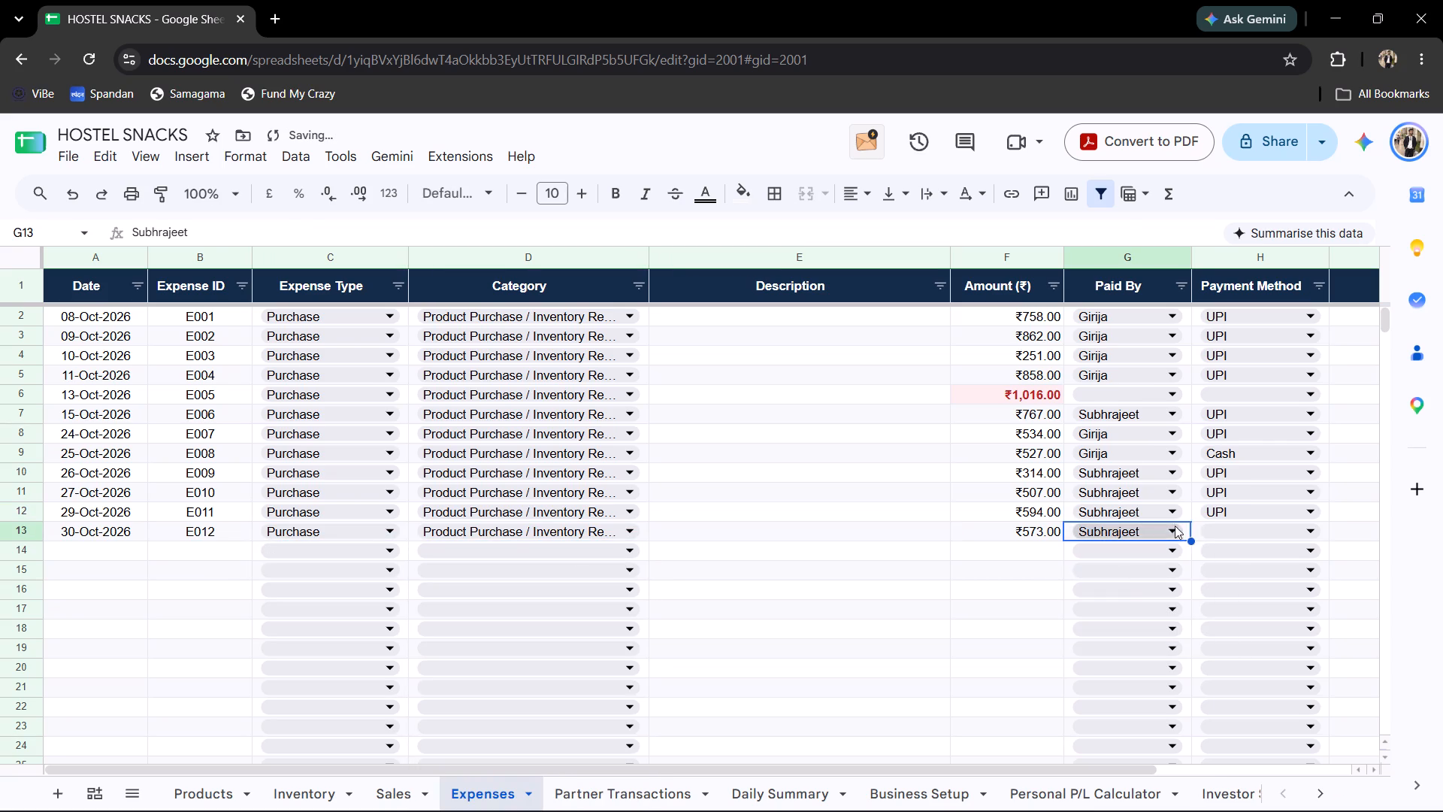
click(1209, 534)
click(1230, 577)
click(924, 568)
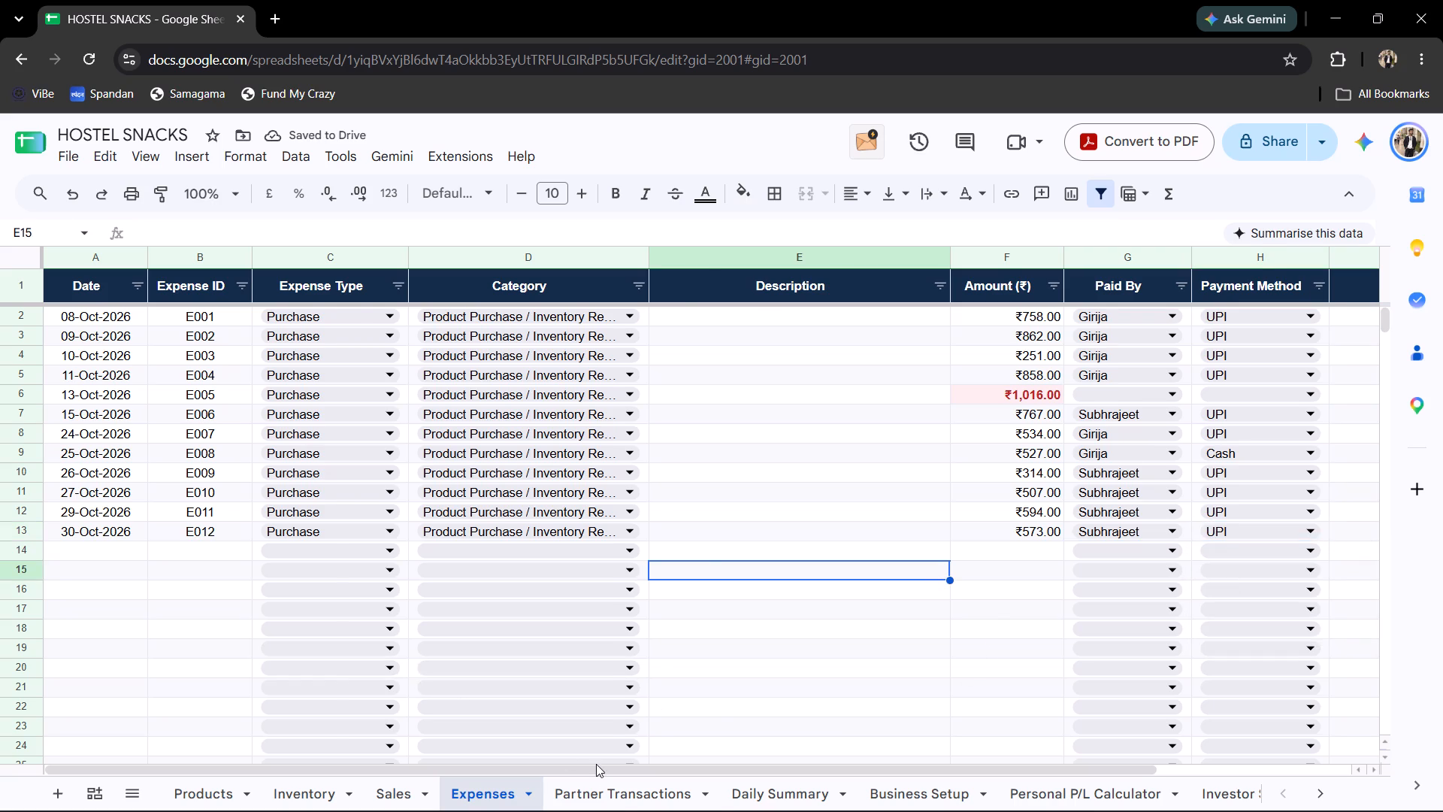
On the Personal P/L Calculator sheet, enter 292 as the amount paid by Subhrajeet for 30-Oct-2026, checking the Products sheet's cost figures first.
click(623, 791)
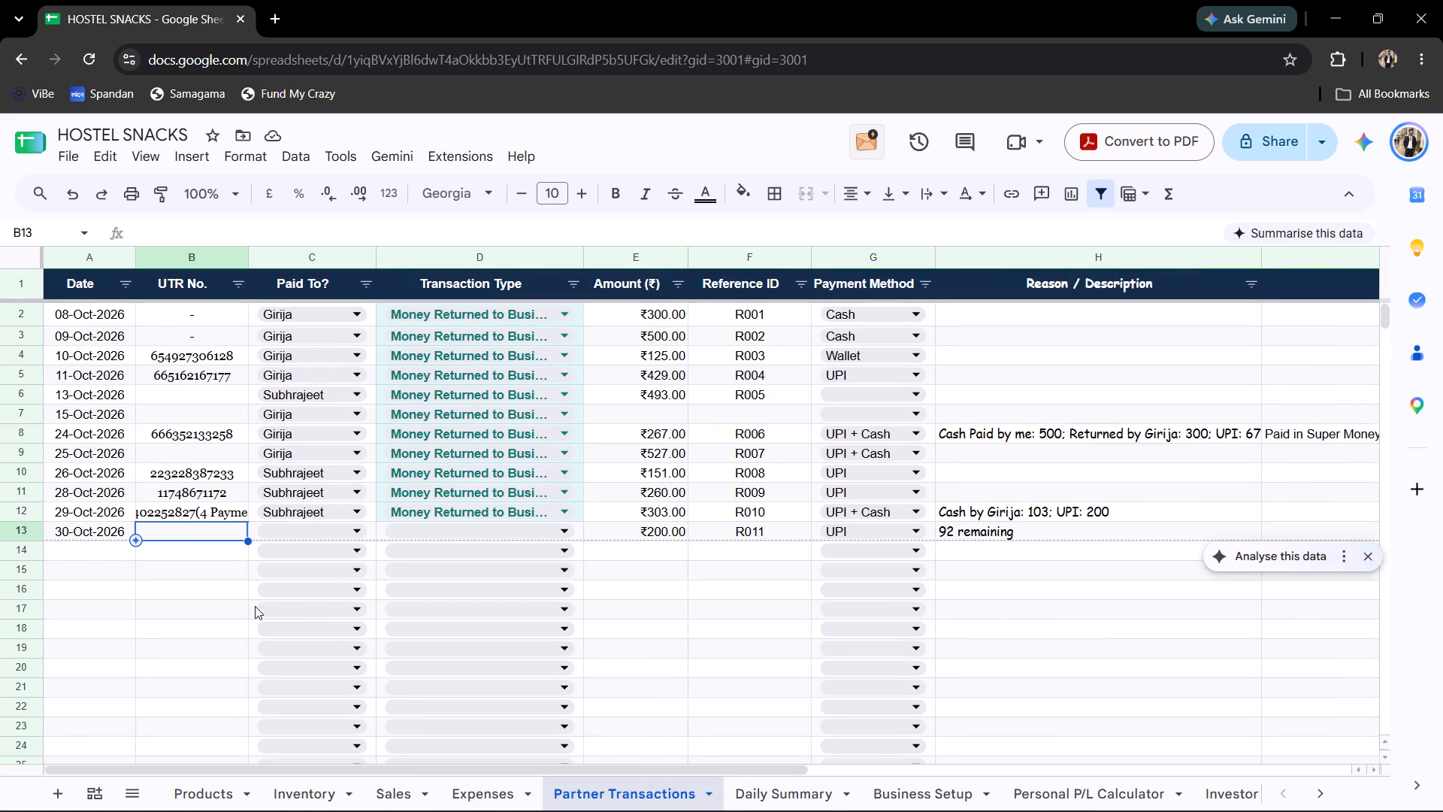
click(794, 789)
click(903, 780)
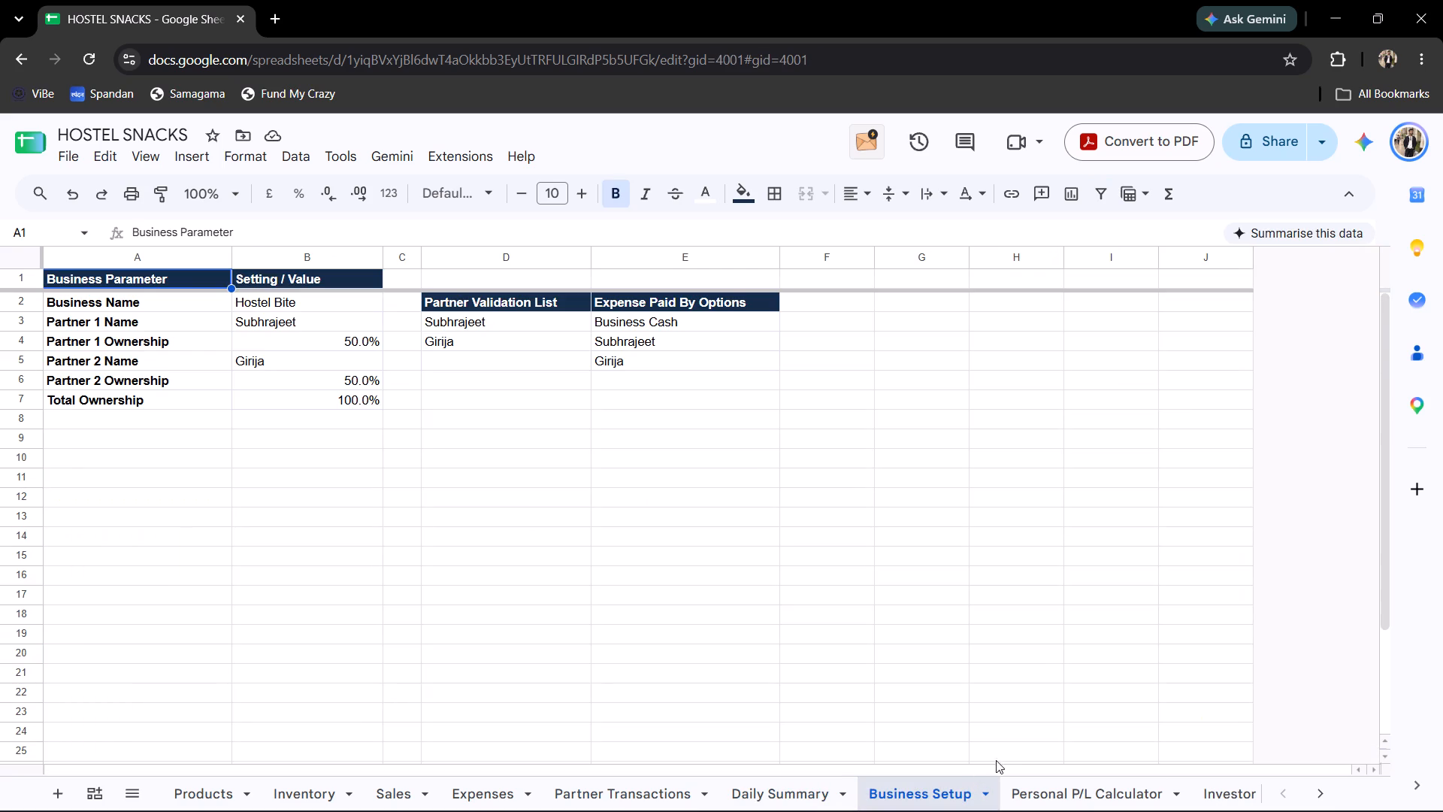
click(1045, 780)
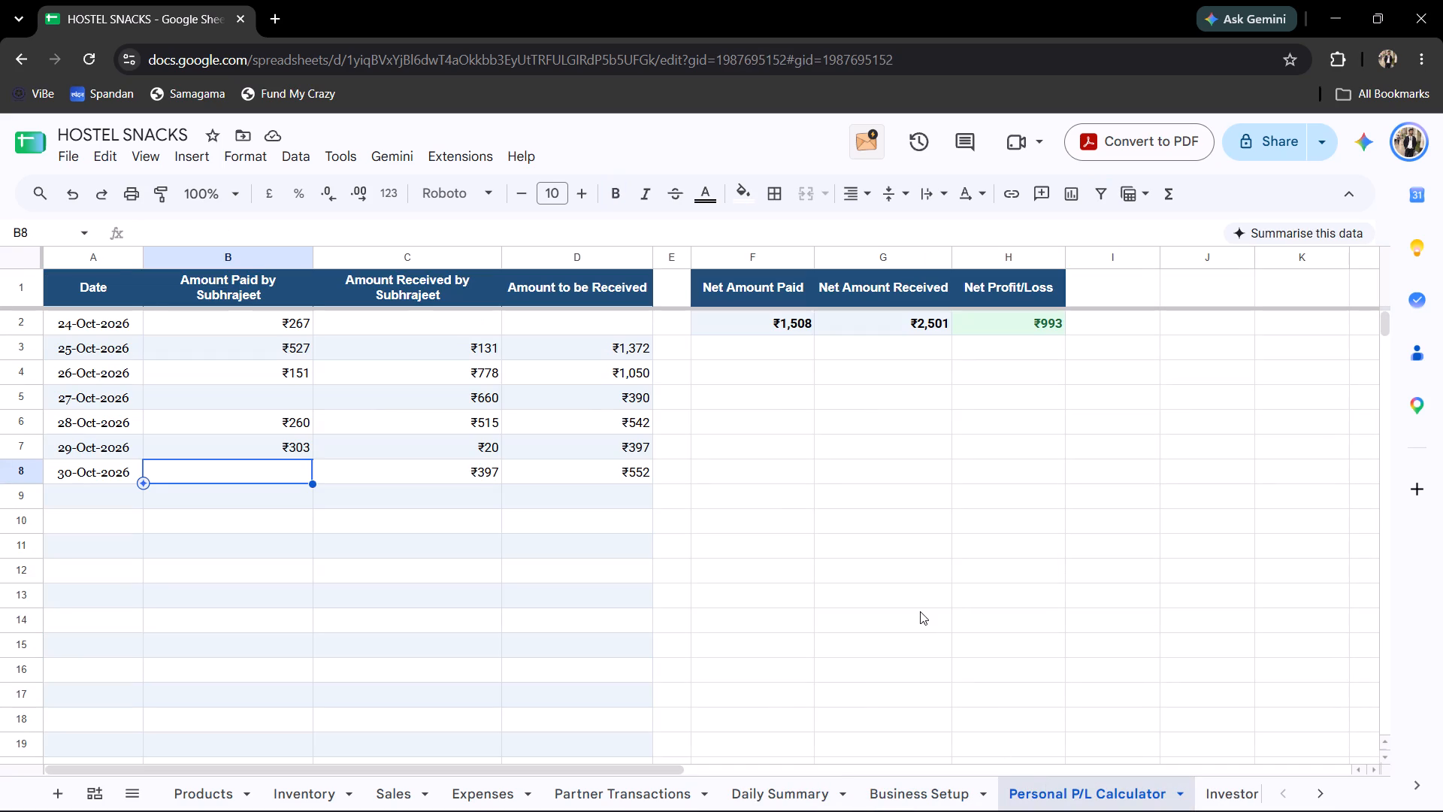
click(920, 611)
click(269, 462)
click(217, 778)
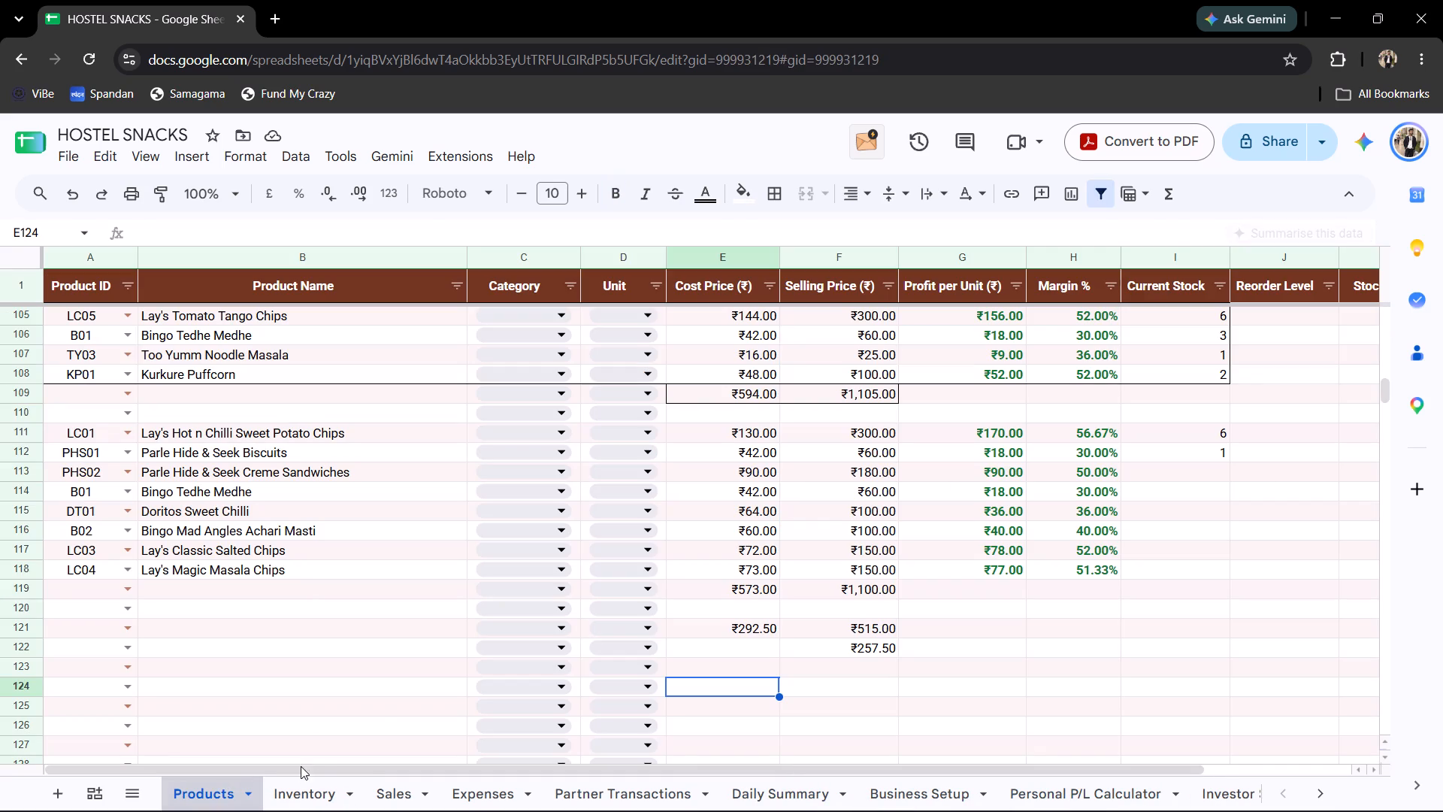
click(1057, 782)
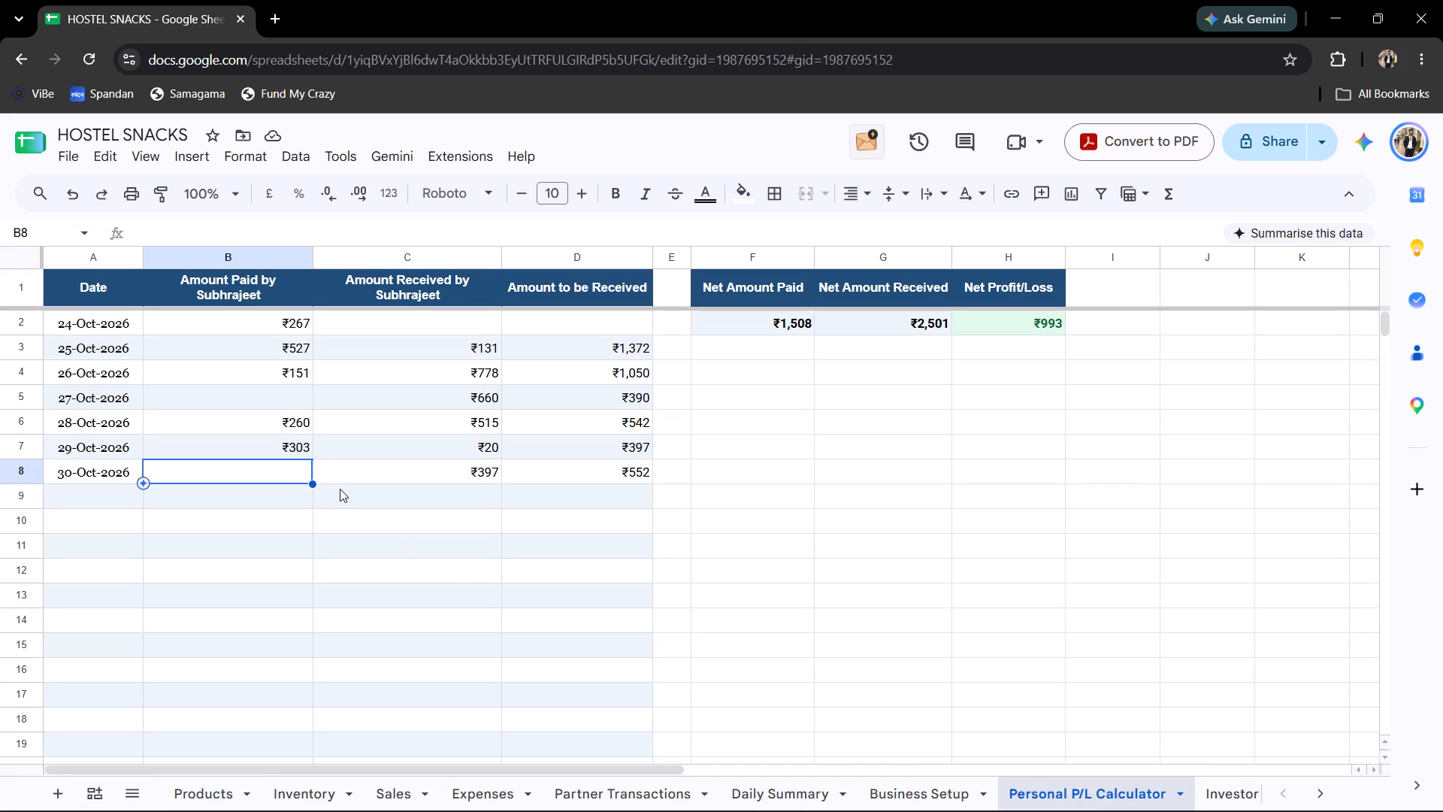
text(292)
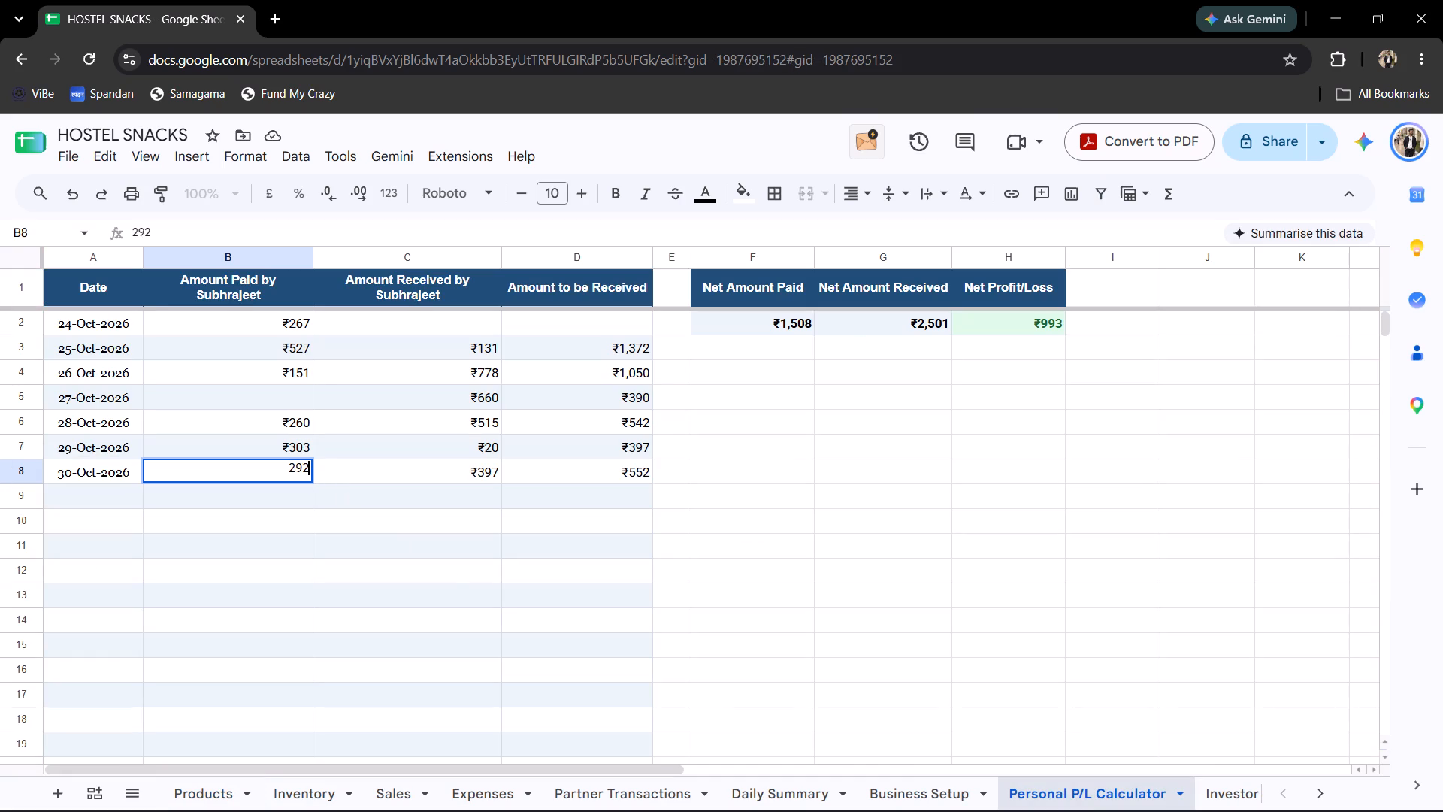
key(Return)
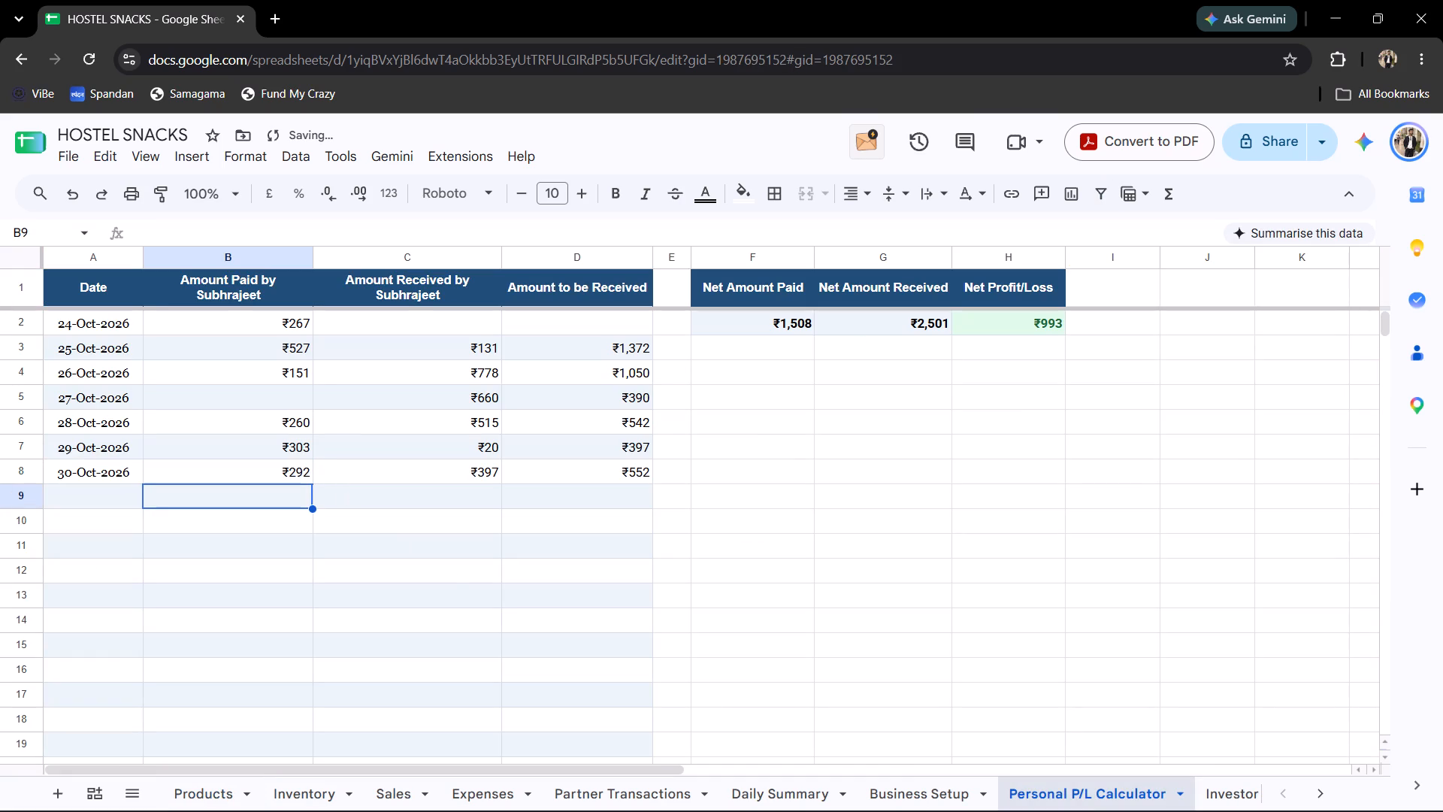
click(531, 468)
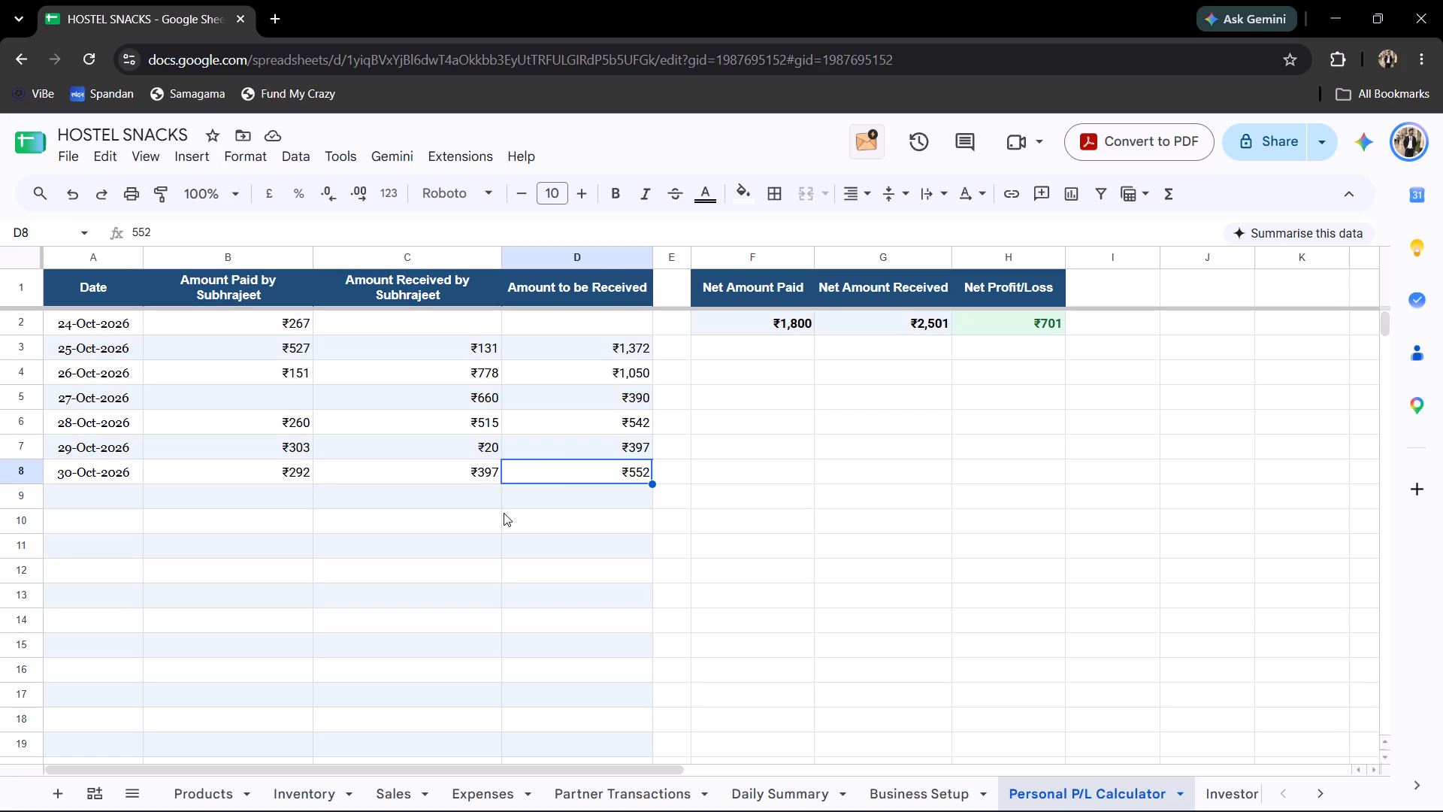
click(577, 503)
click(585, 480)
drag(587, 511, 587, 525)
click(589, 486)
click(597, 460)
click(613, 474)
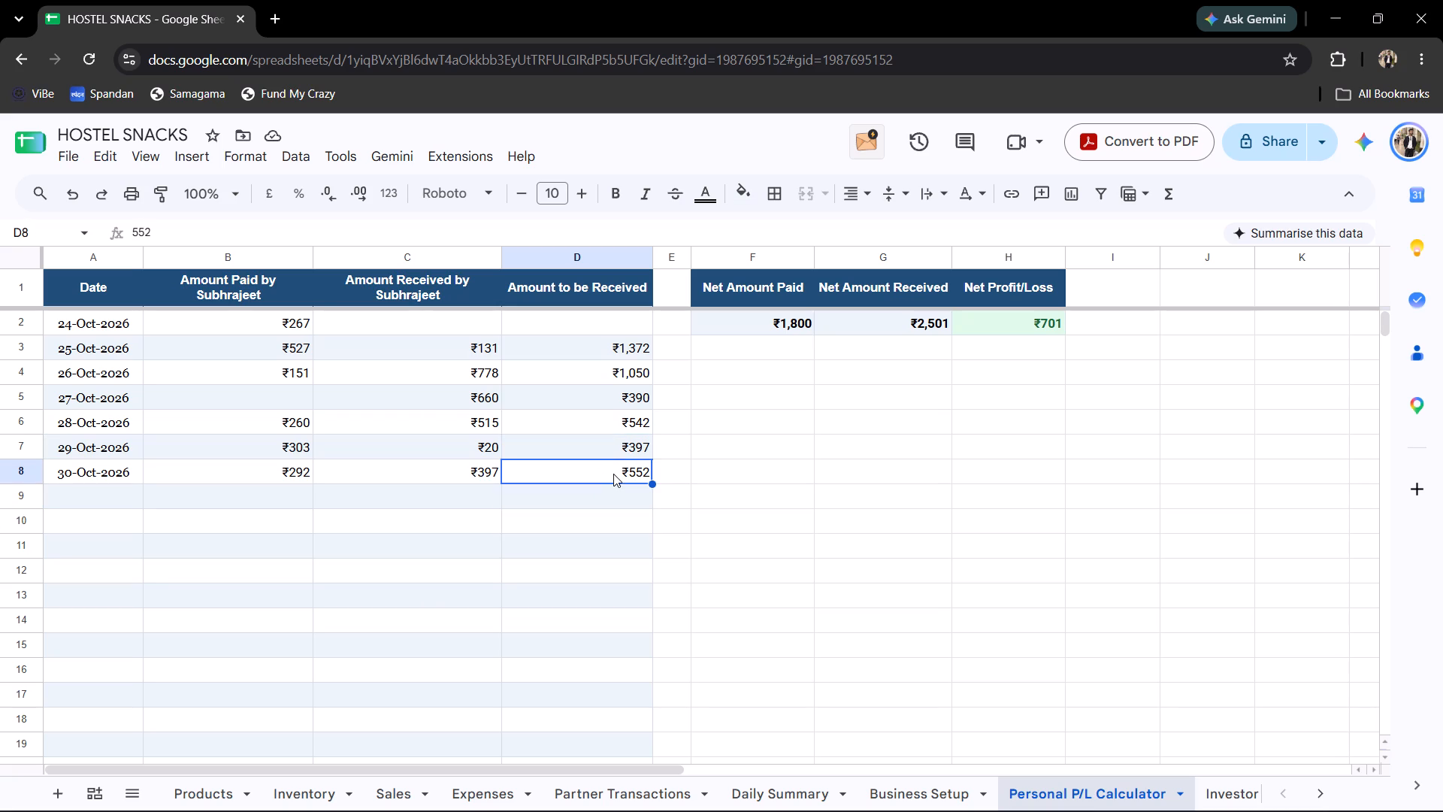
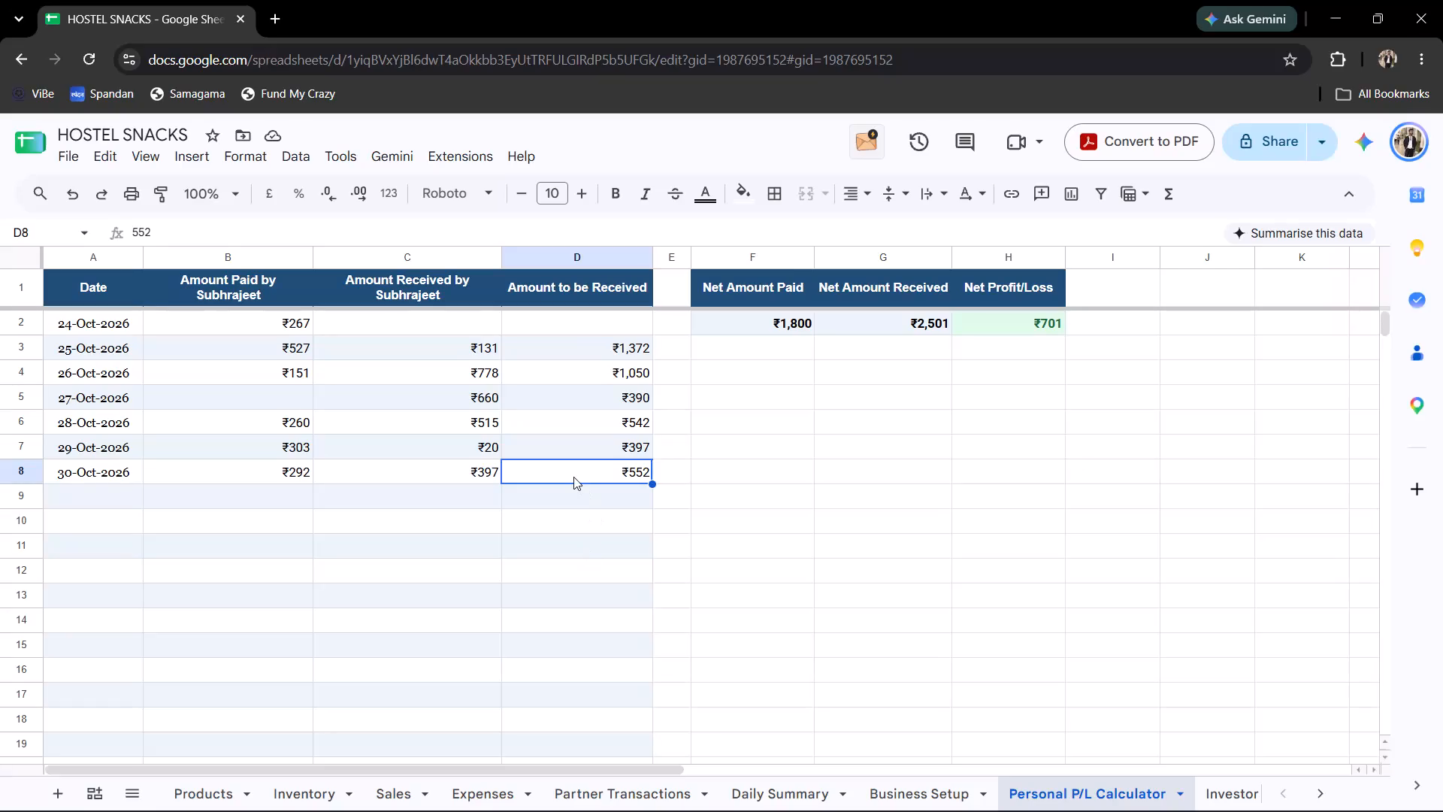
Review the 30-Oct-2026 paid, received and to-be-received amounts on the Personal P/L Calculator sheet.
click(573, 477)
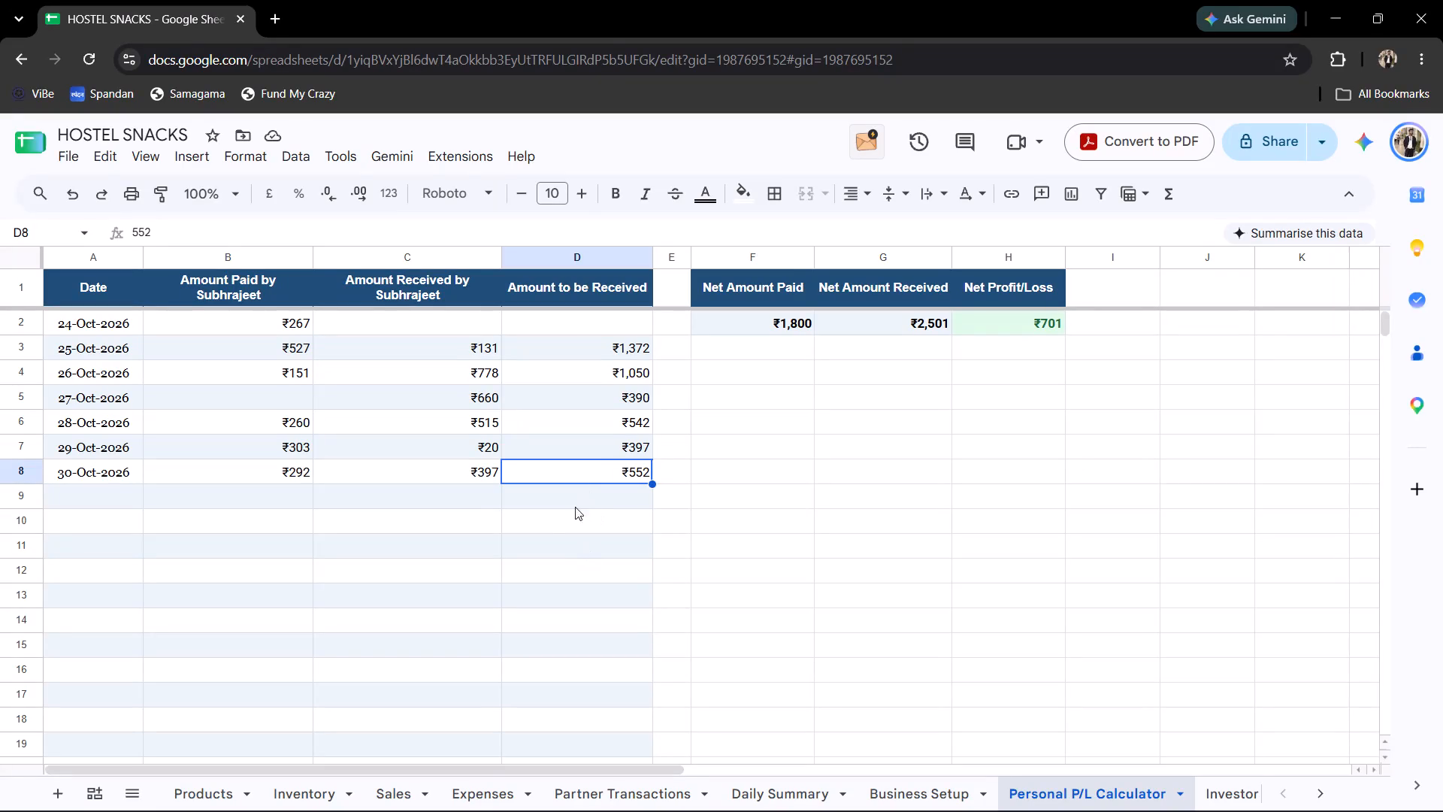
click(569, 504)
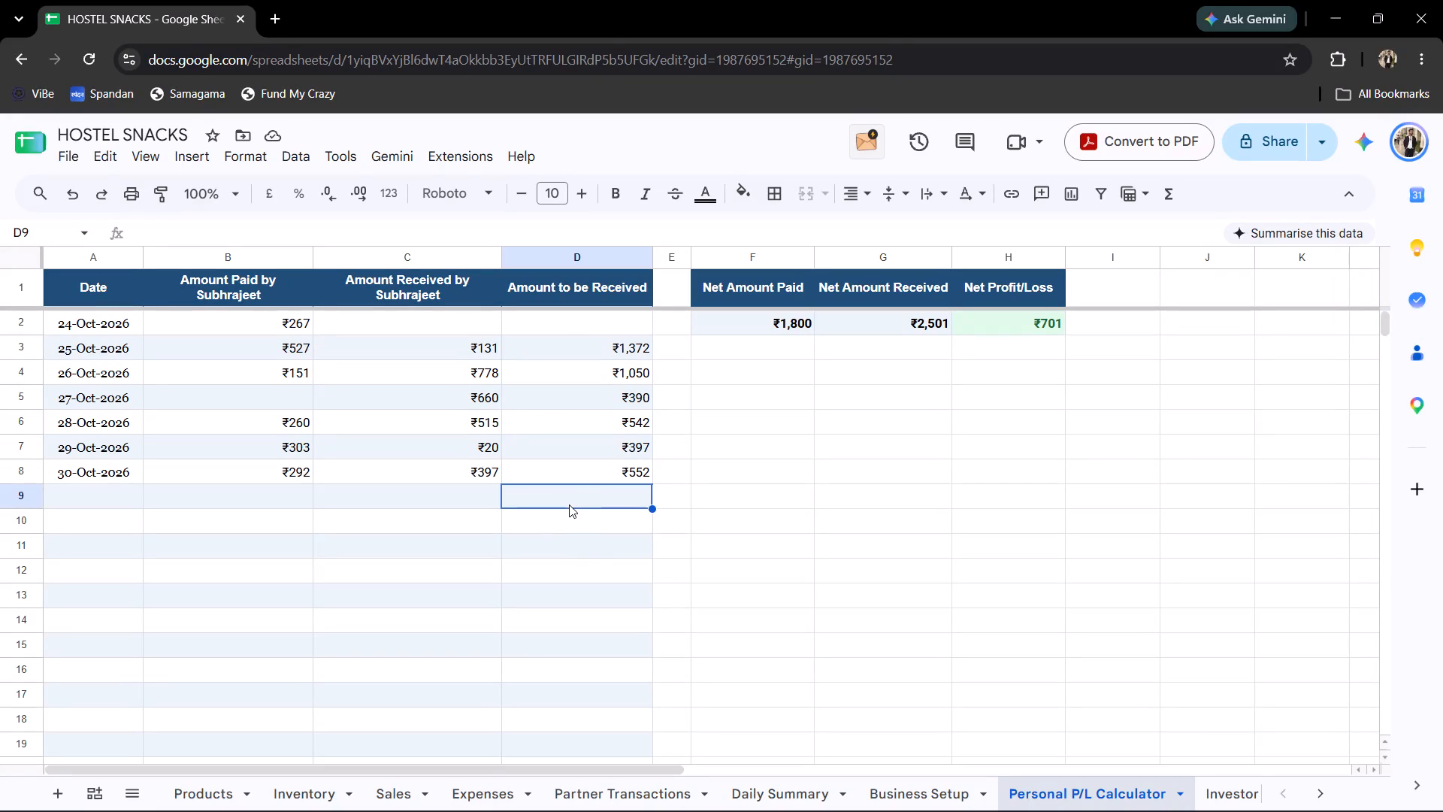
click(460, 498)
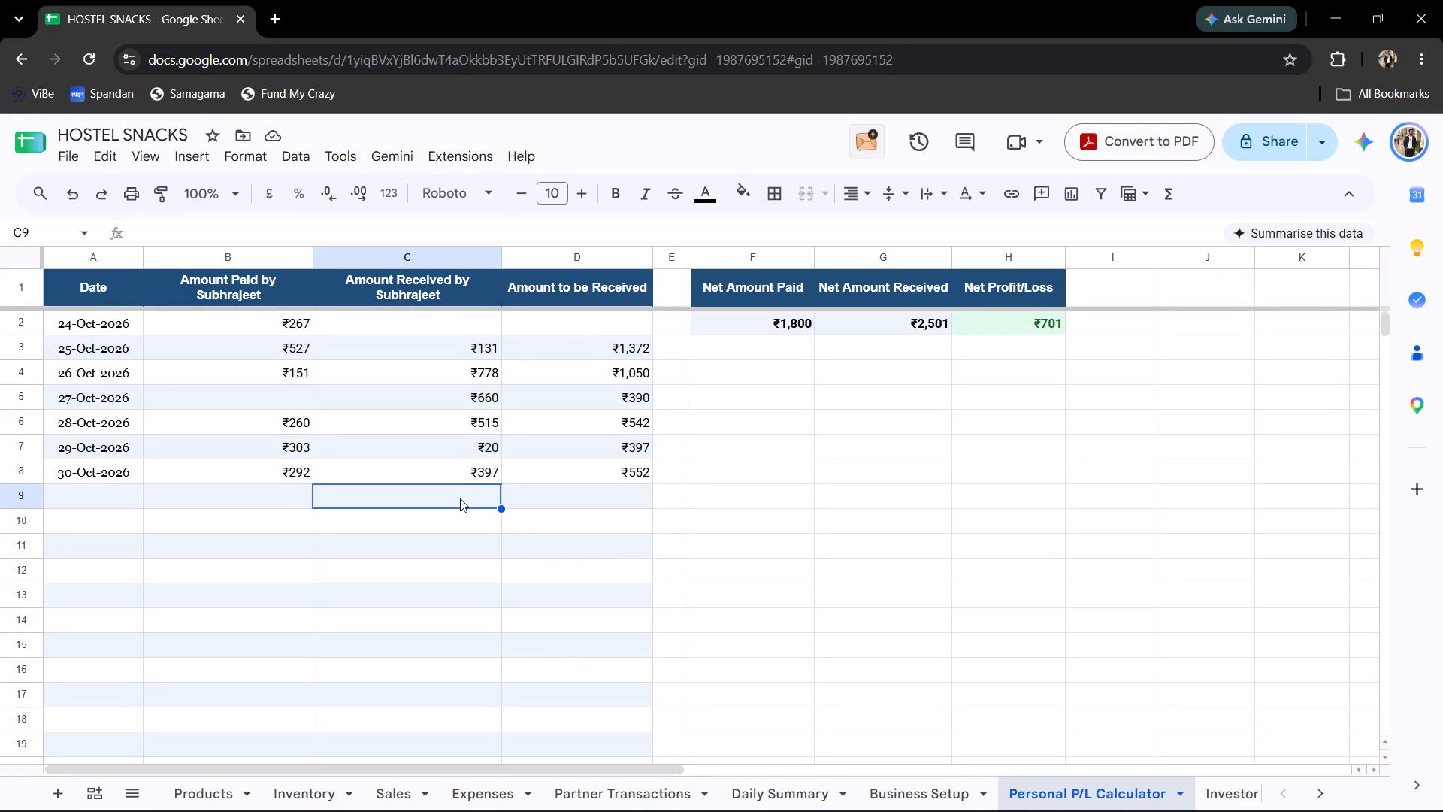
click(530, 511)
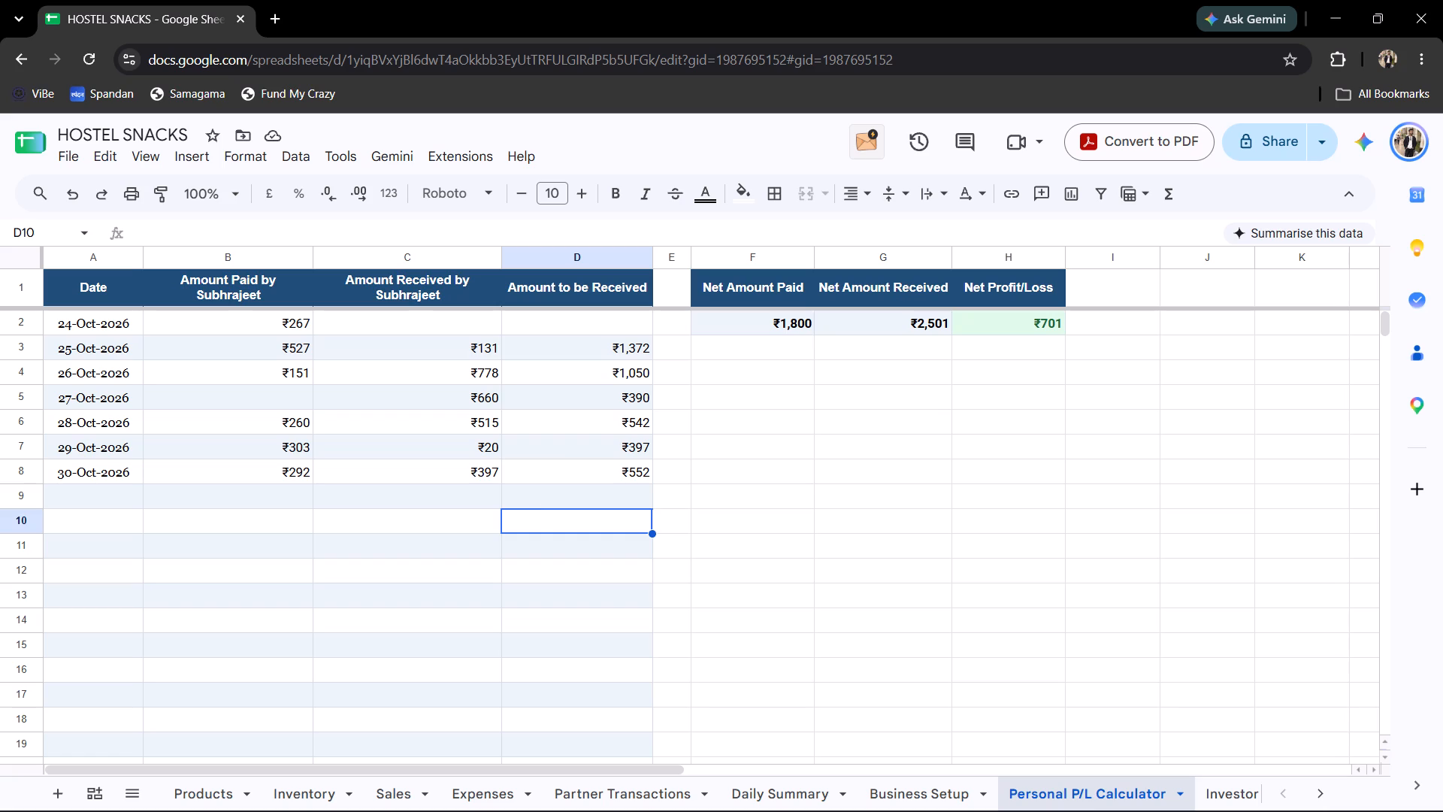
click(534, 495)
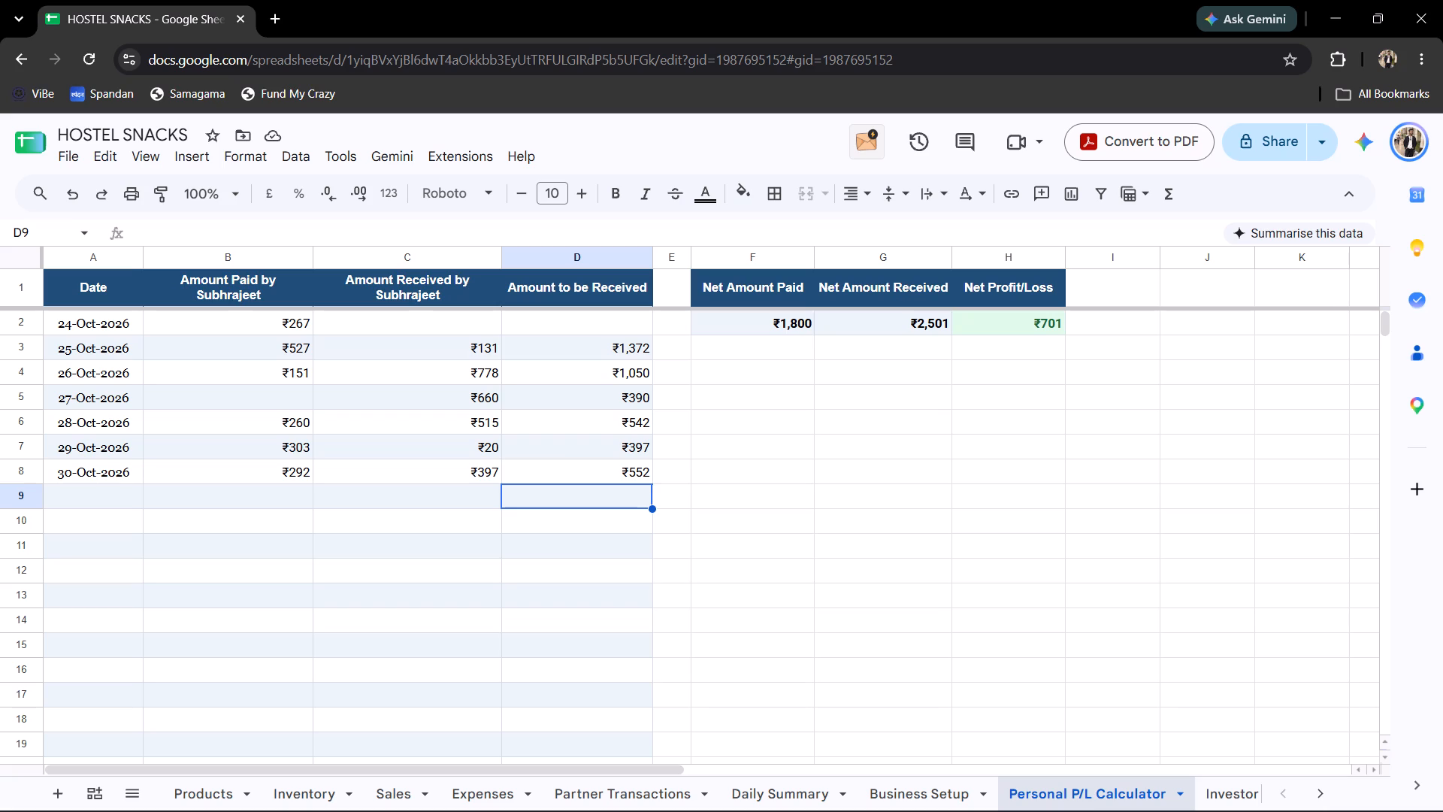
click(565, 477)
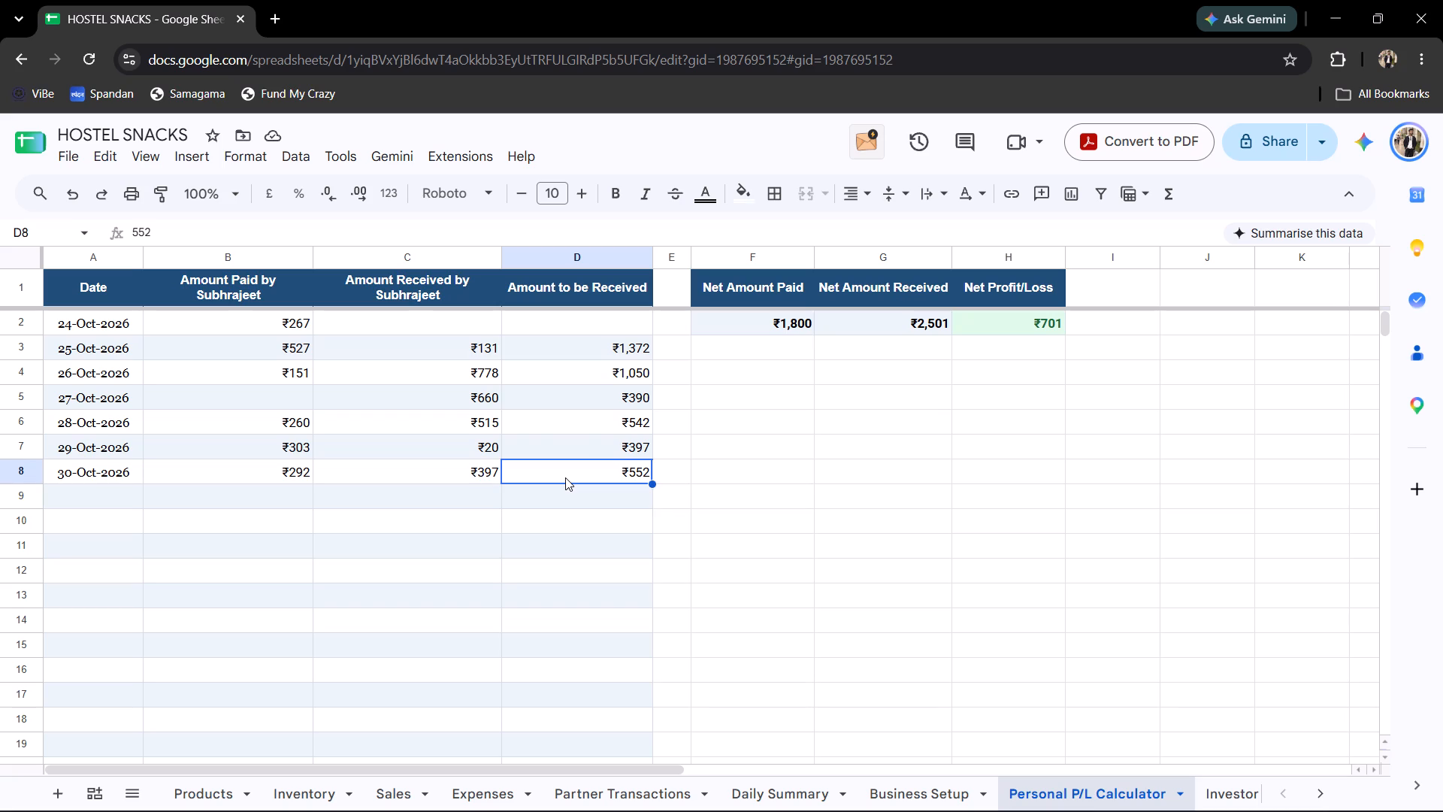
click(566, 498)
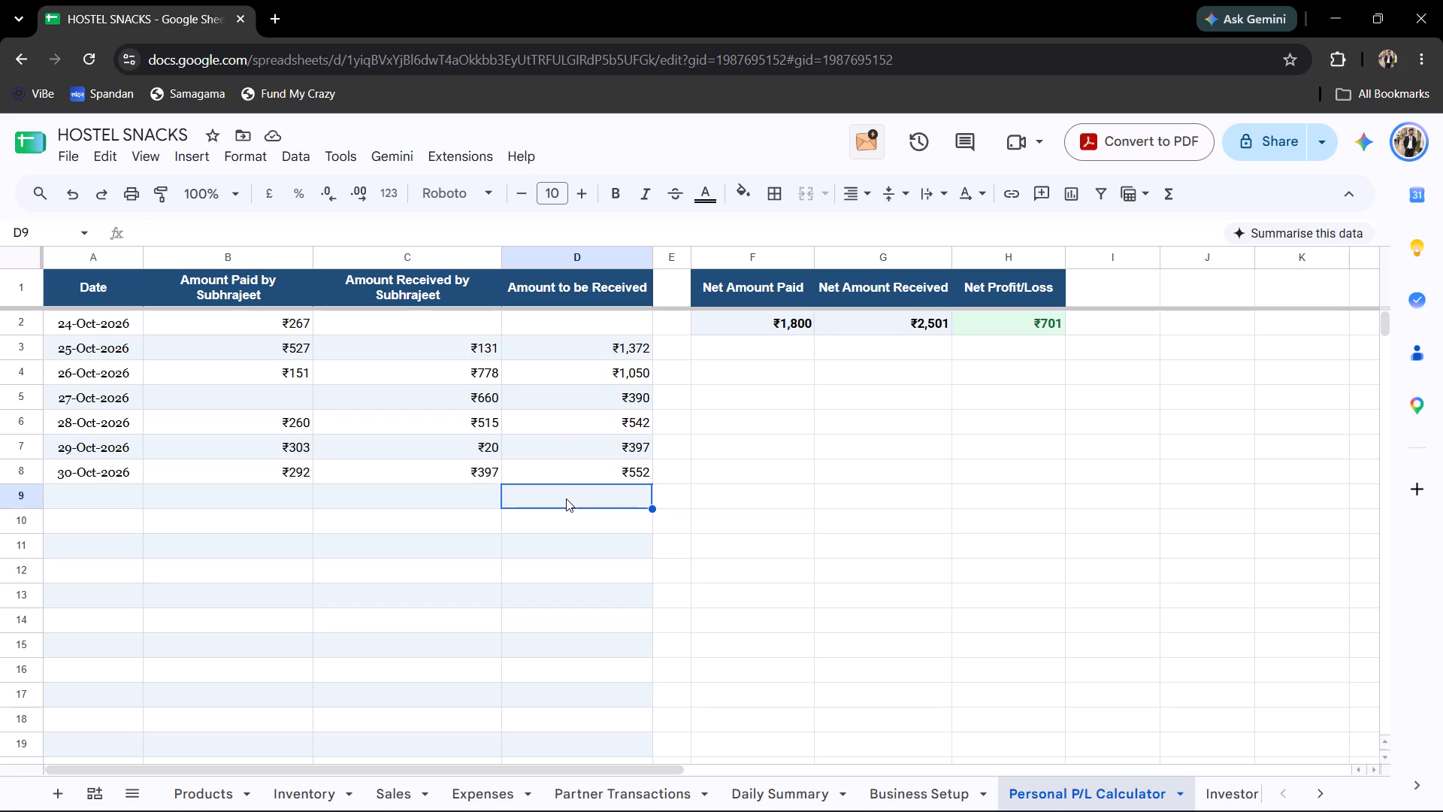
scroll(1189, 788, down, 6)
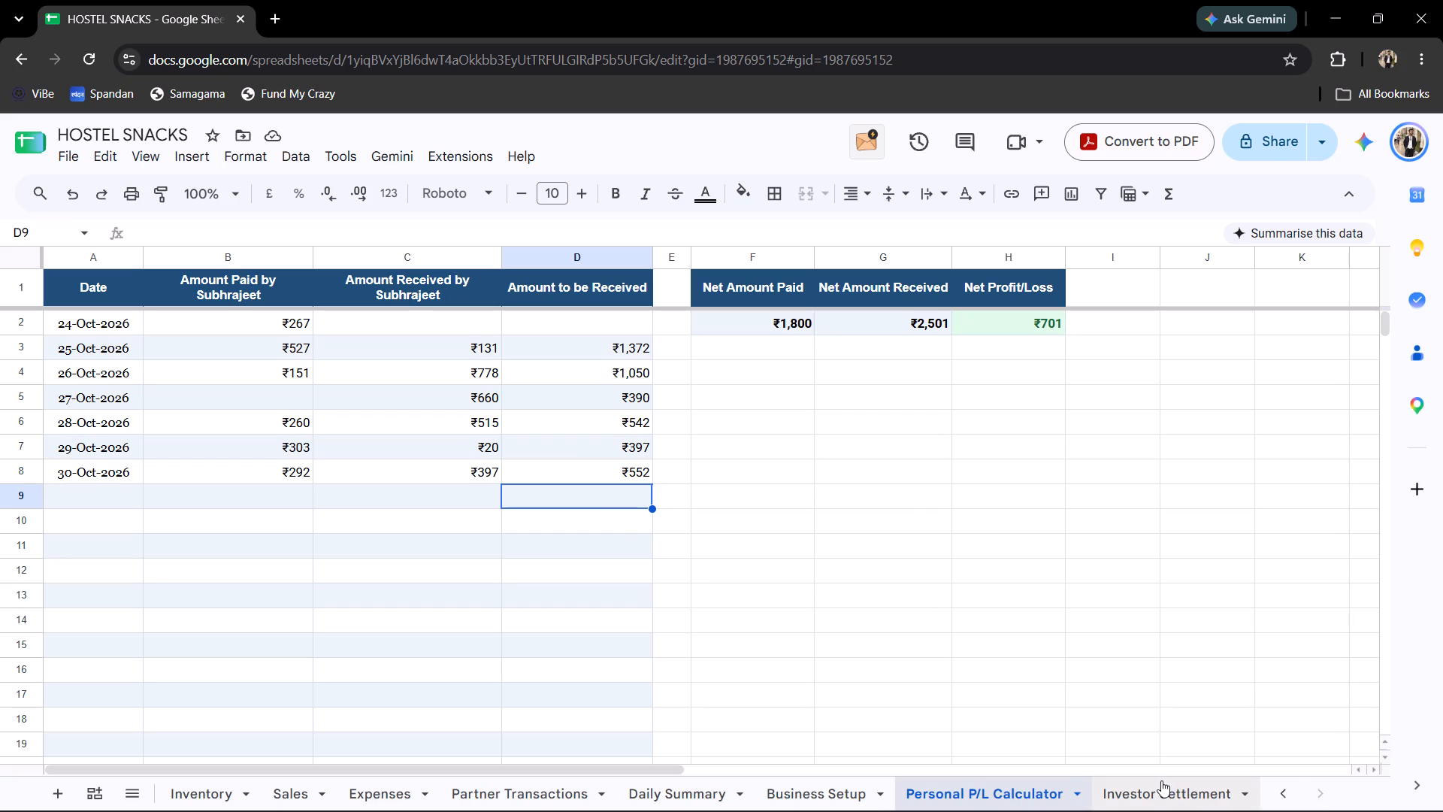
click(516, 540)
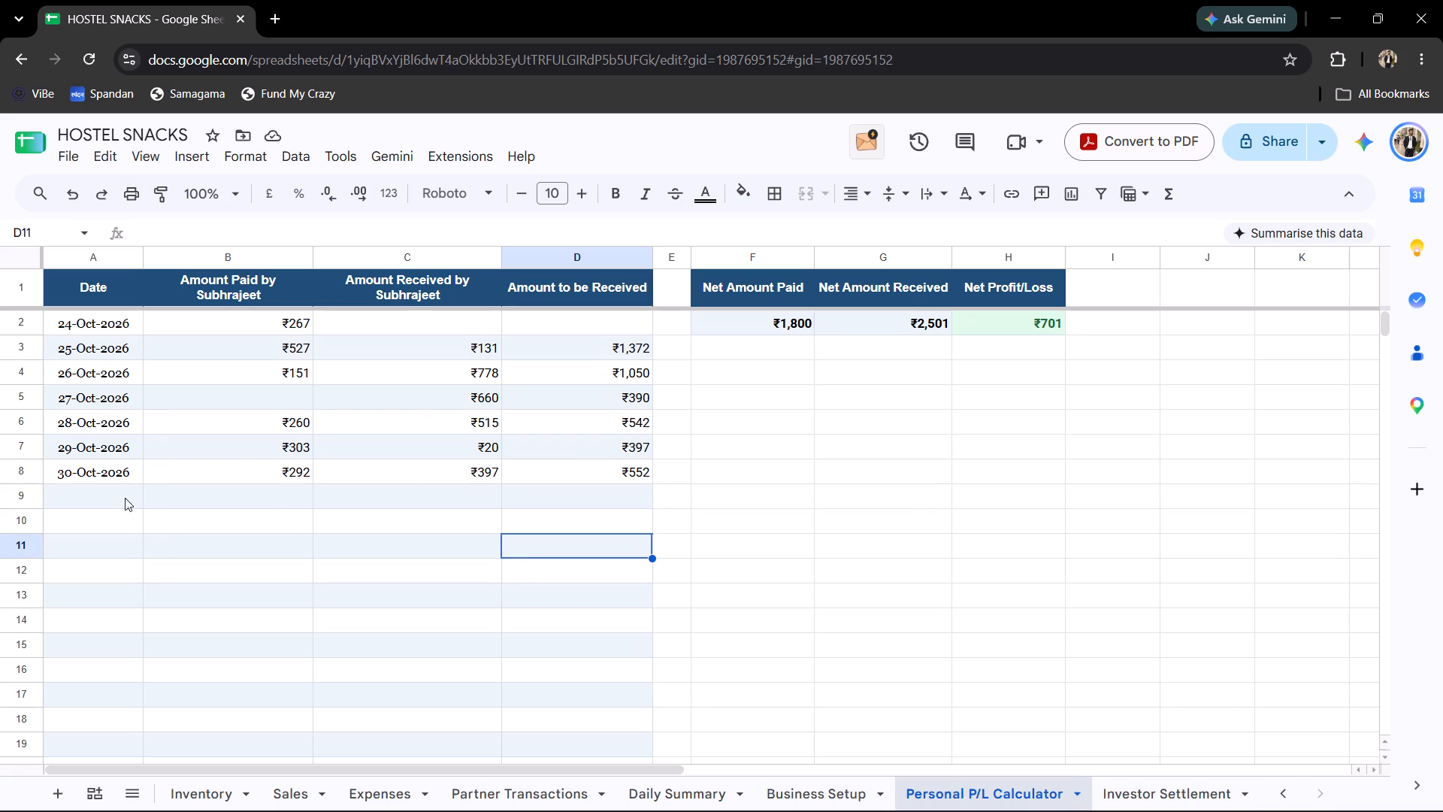
click(125, 498)
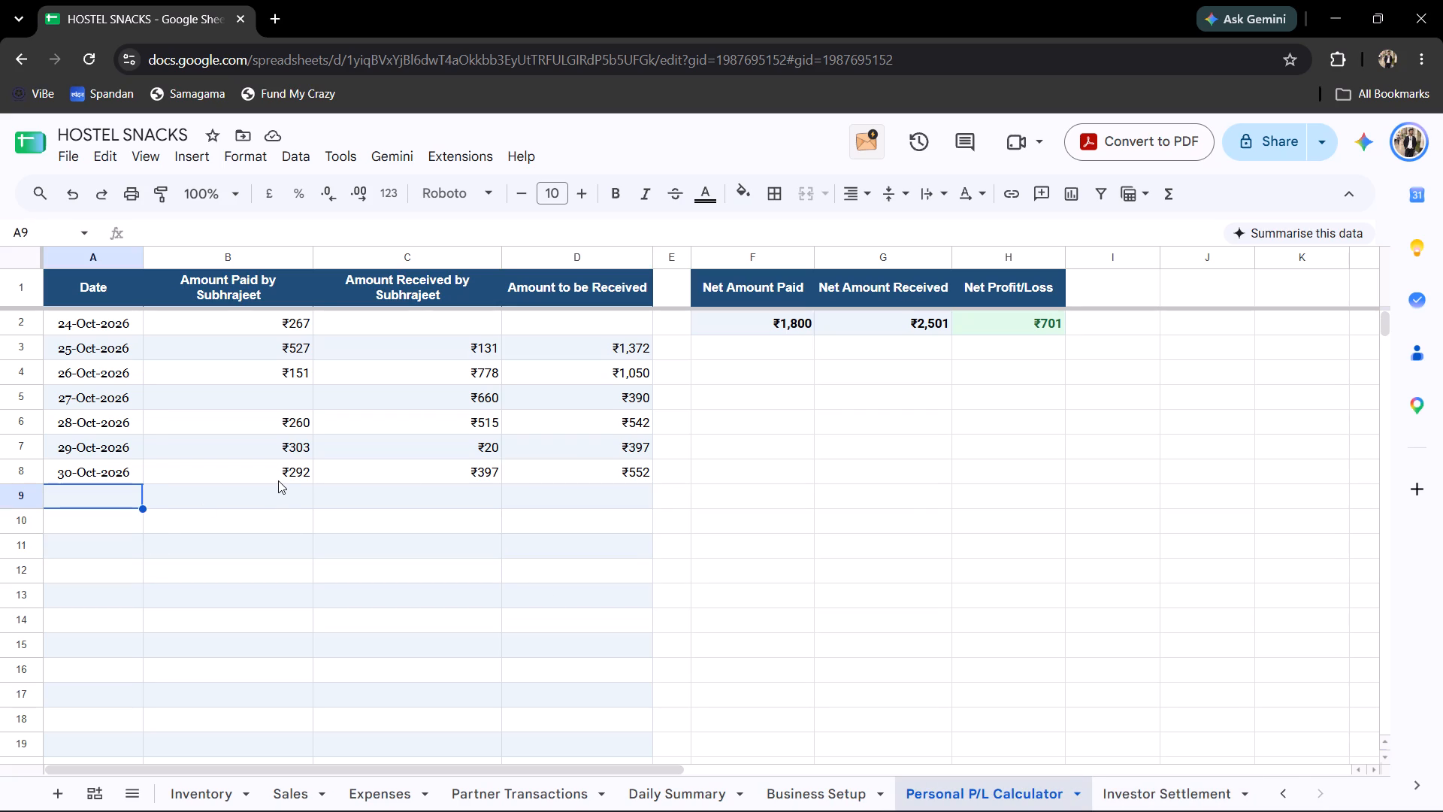
click(278, 480)
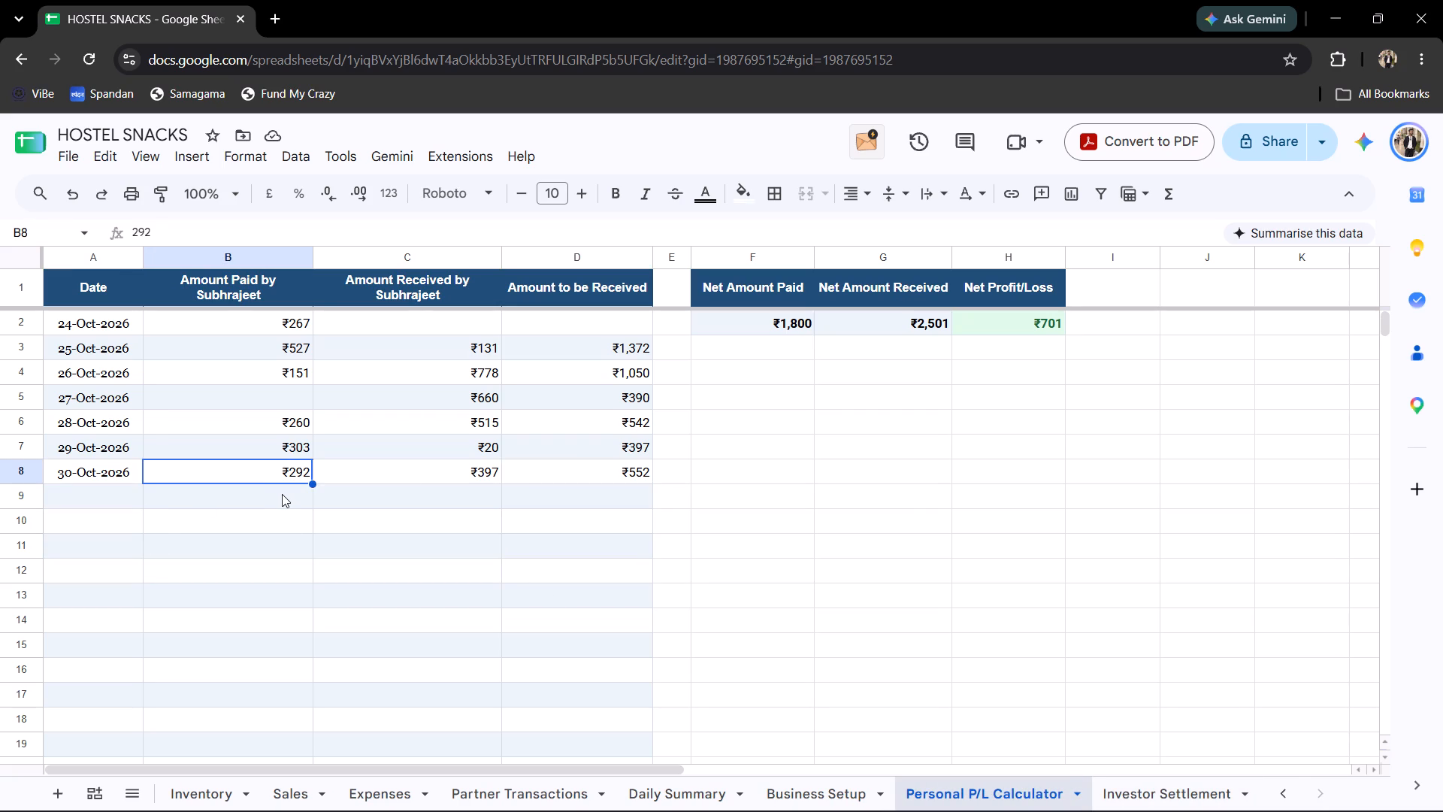
click(282, 494)
click(284, 471)
click(373, 494)
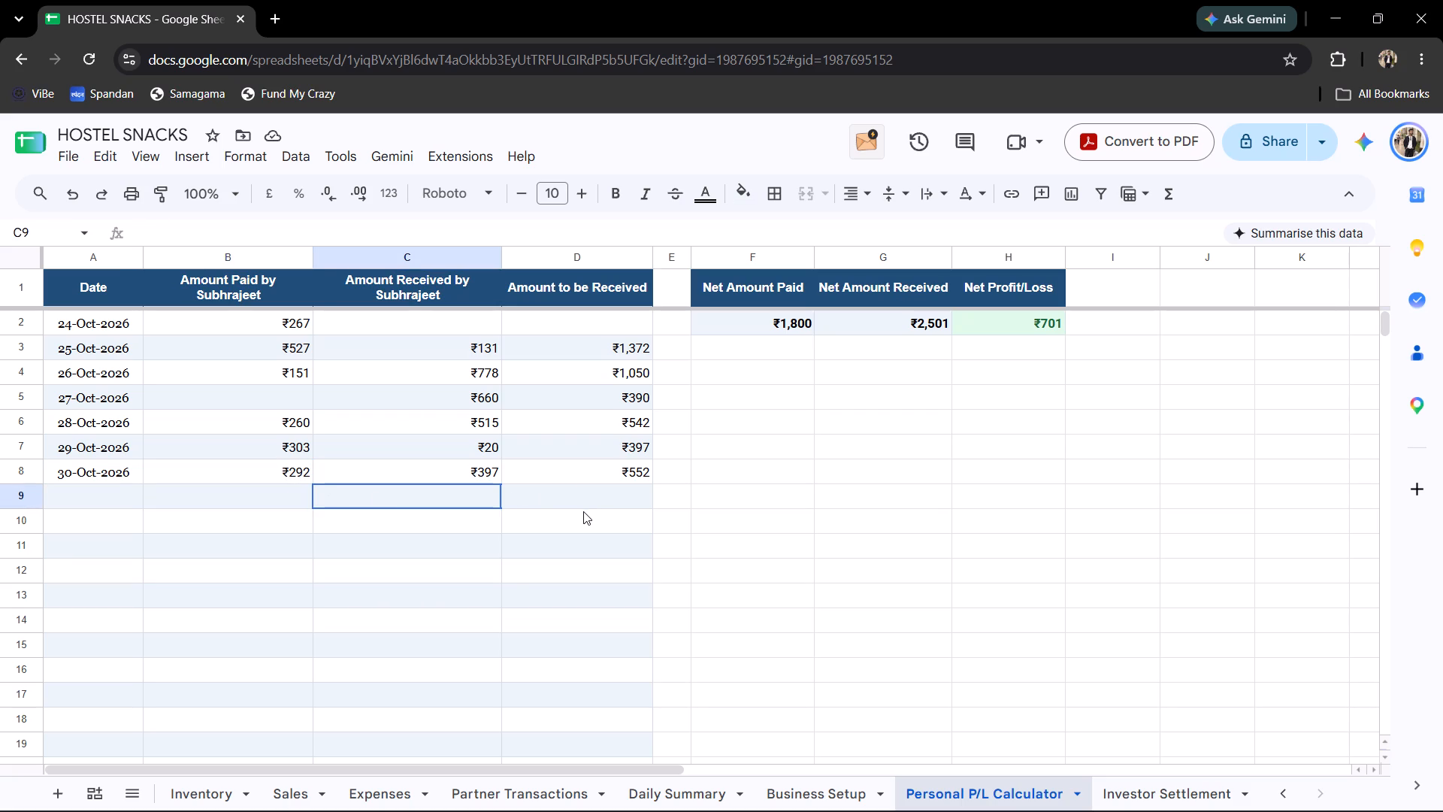
click(583, 511)
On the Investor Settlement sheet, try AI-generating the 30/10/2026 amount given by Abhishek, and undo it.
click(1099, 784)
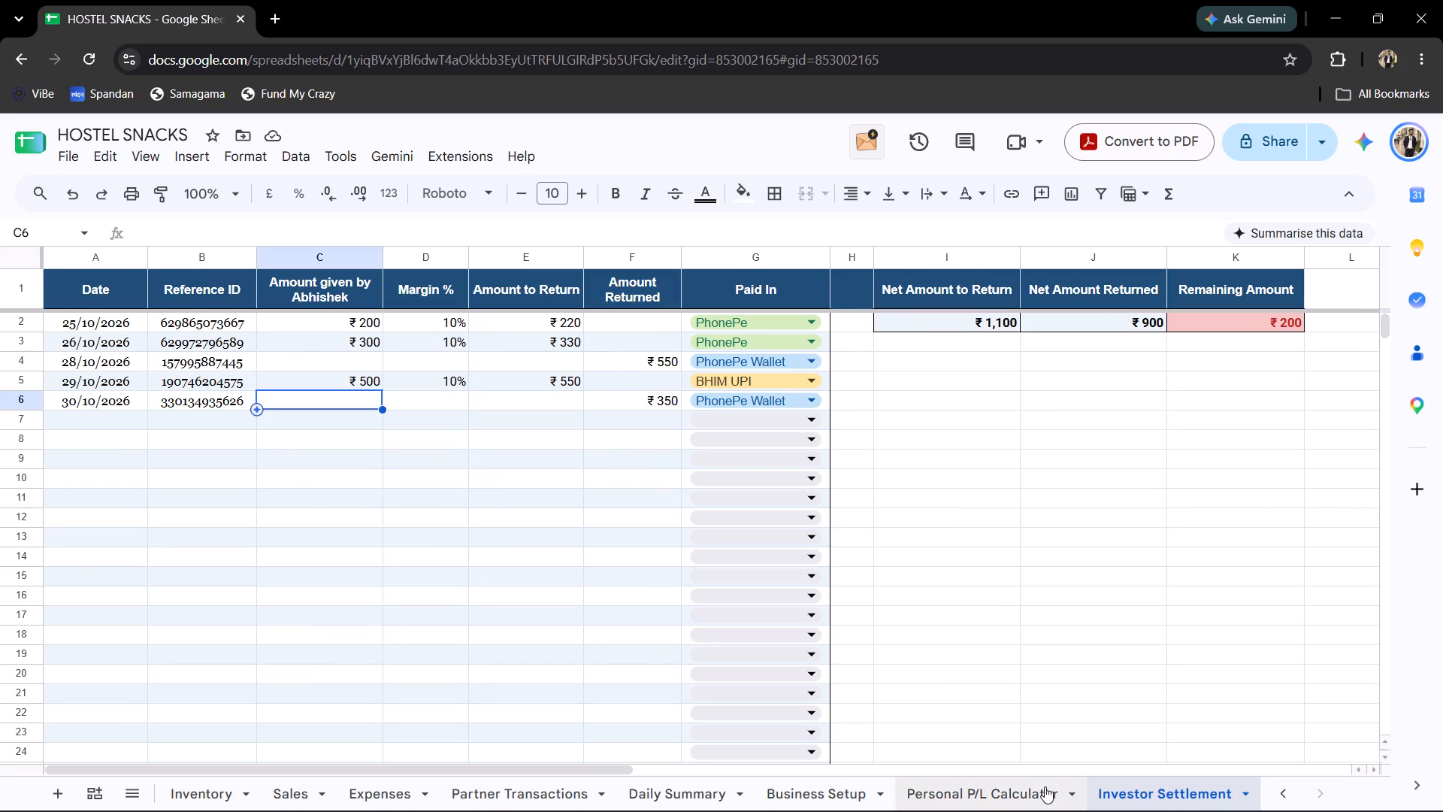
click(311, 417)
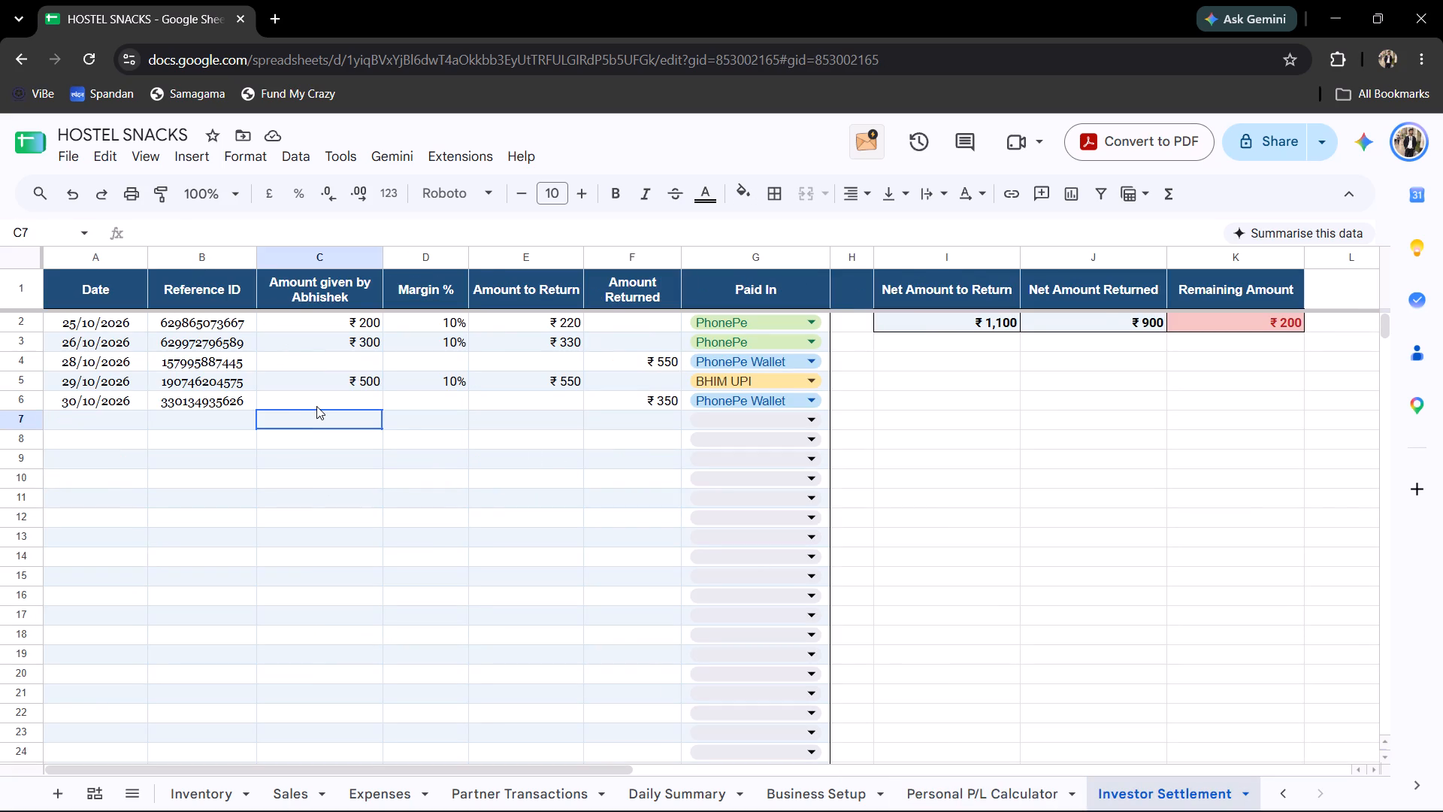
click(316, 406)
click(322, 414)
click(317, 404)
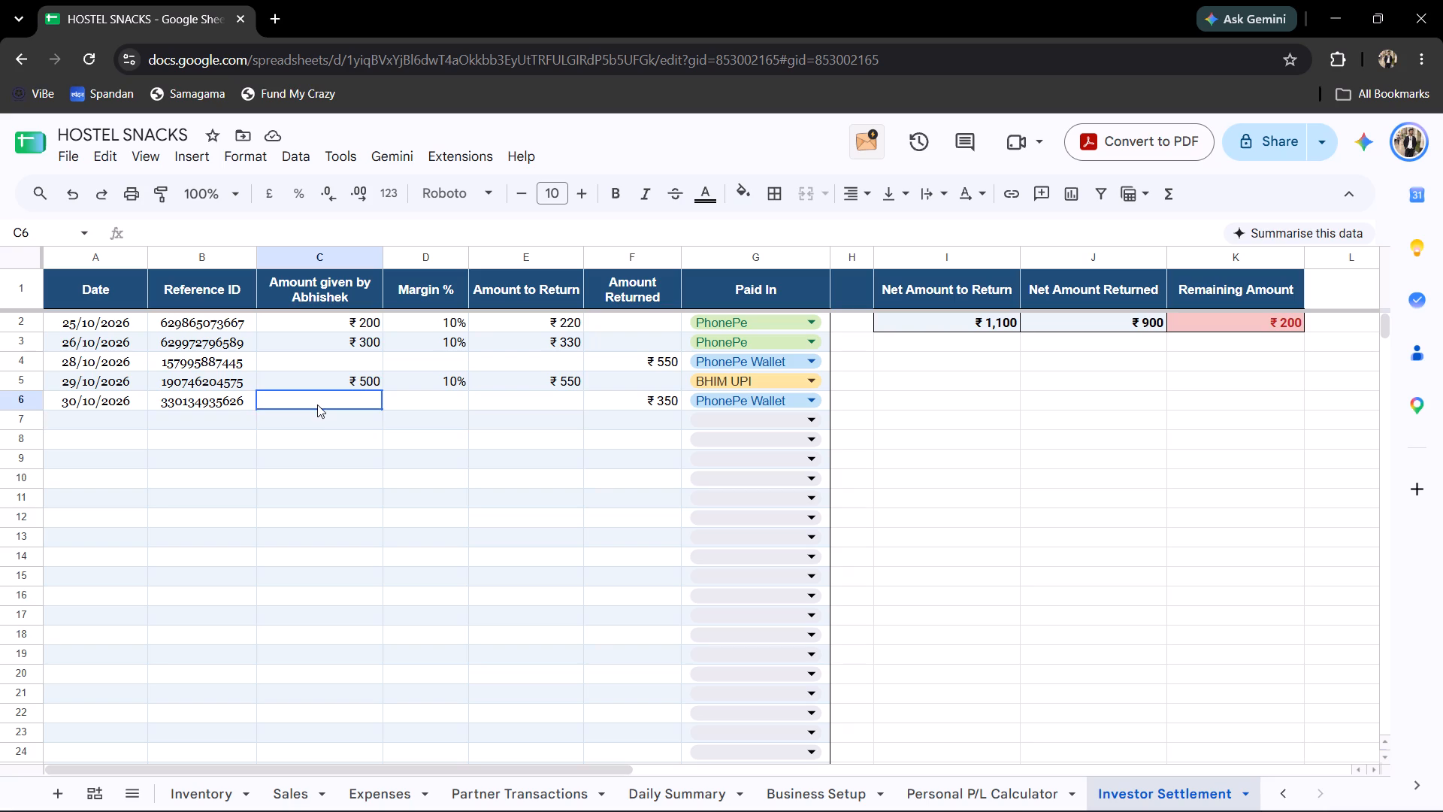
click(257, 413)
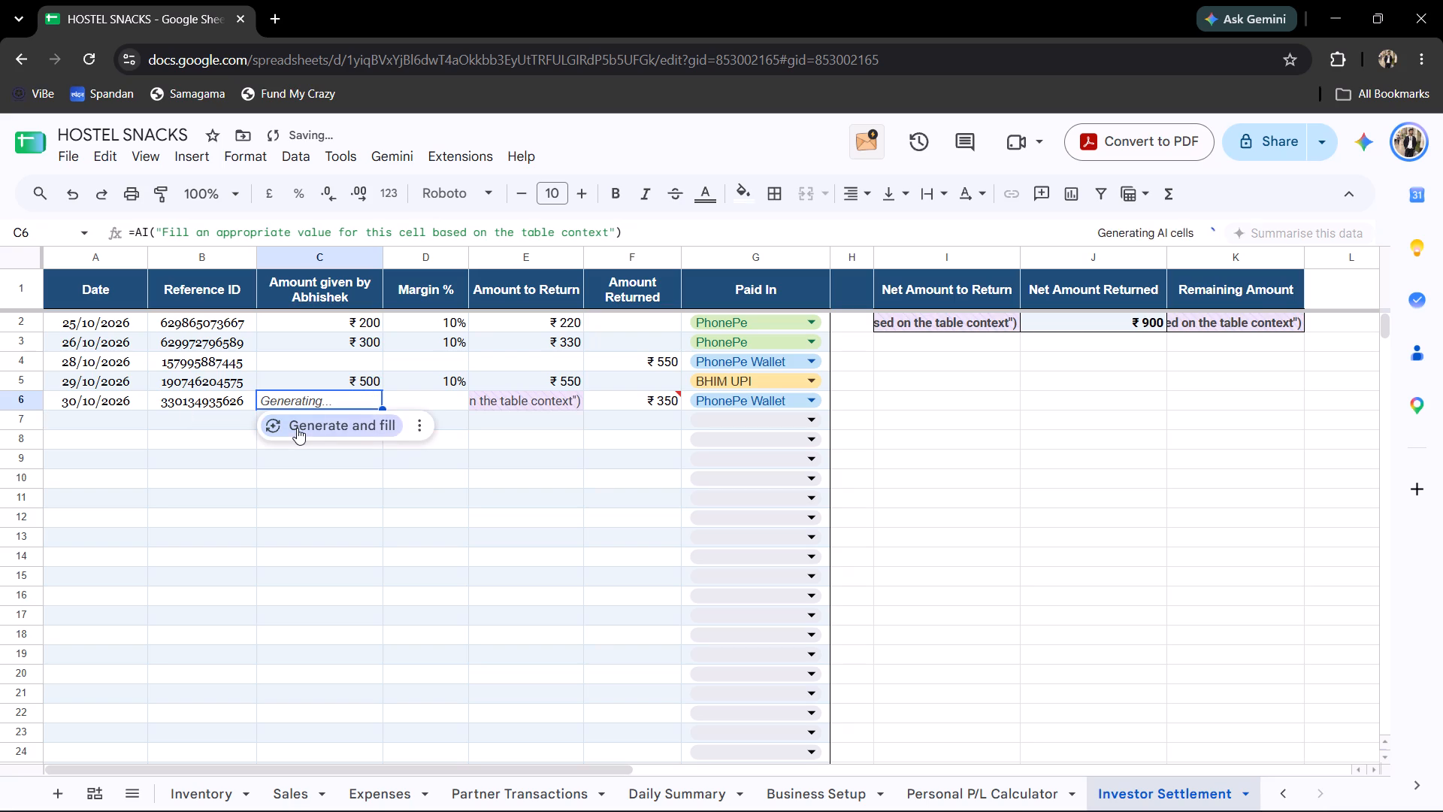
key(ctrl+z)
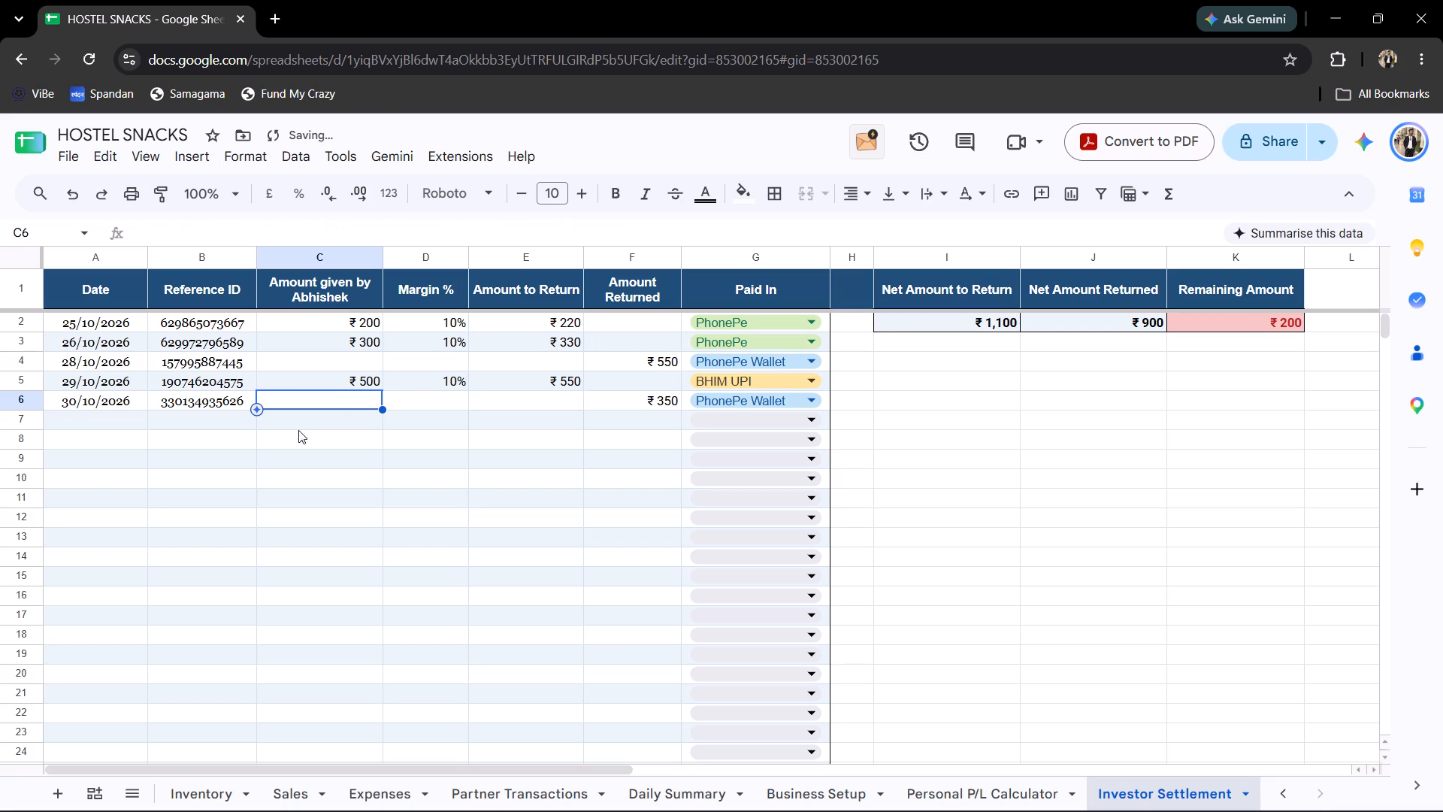
Examine the Investor Settlement records, including the amounts given, to return and returned for 30/10/2026.
click(289, 430)
click(211, 437)
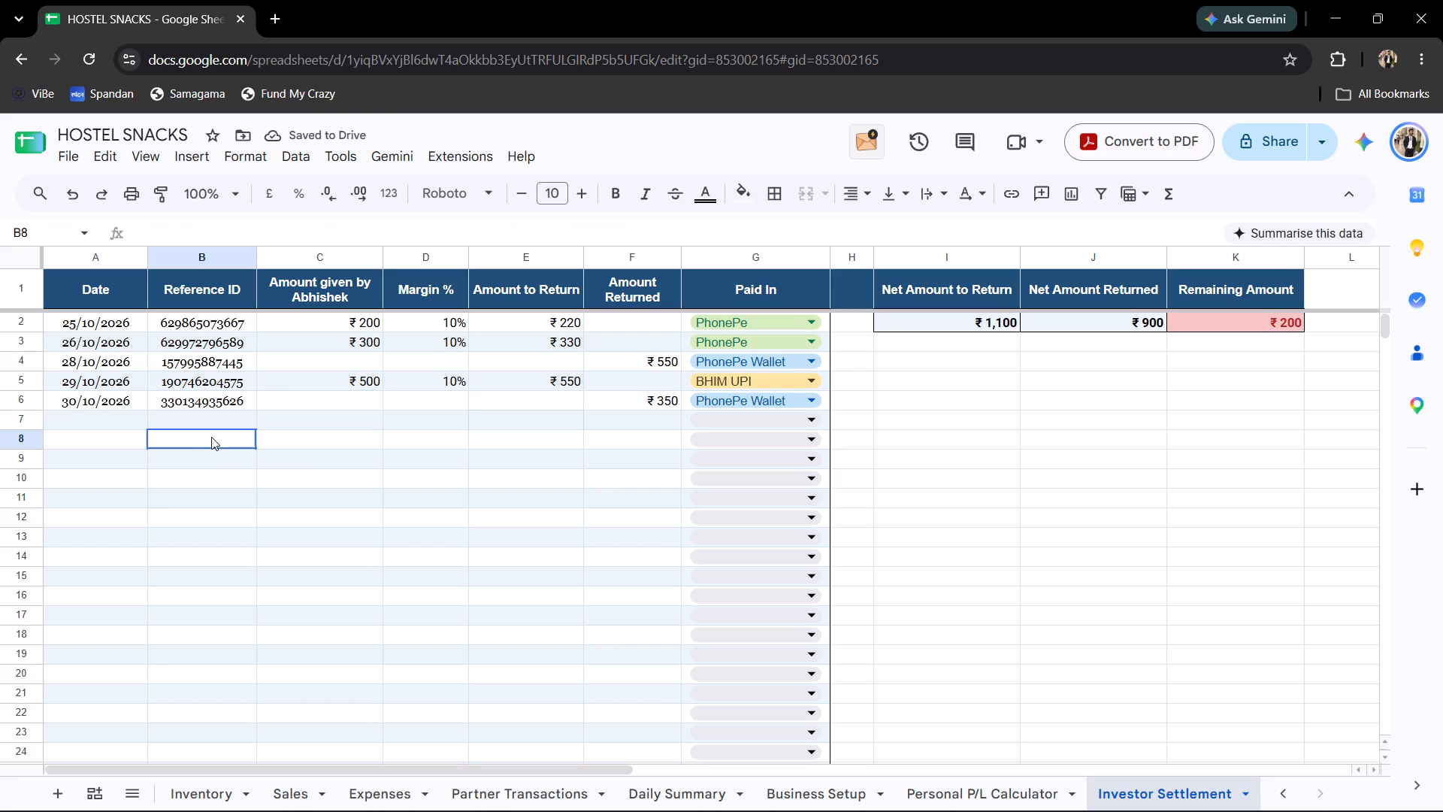
click(107, 439)
click(156, 420)
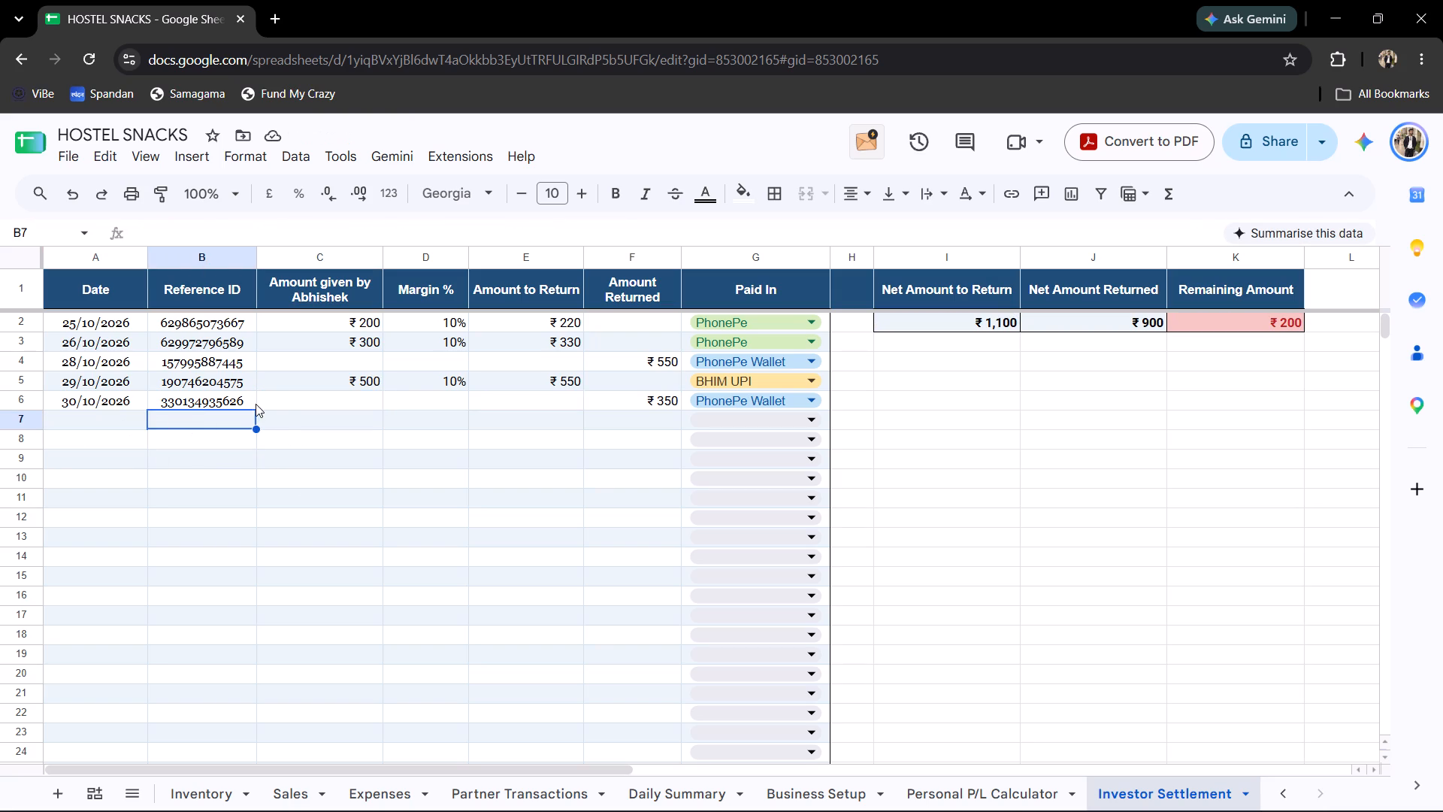
click(280, 404)
click(286, 370)
click(282, 380)
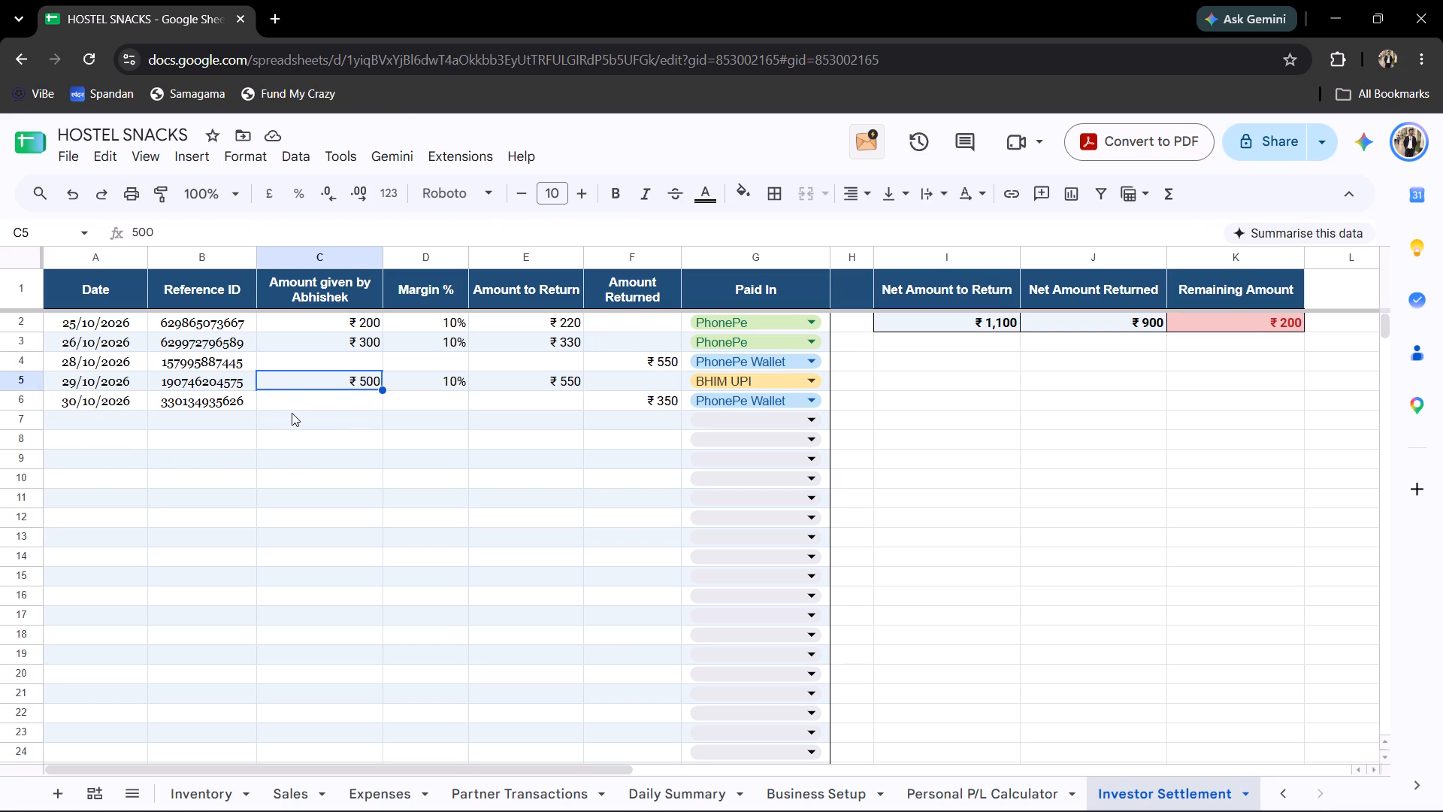
click(281, 362)
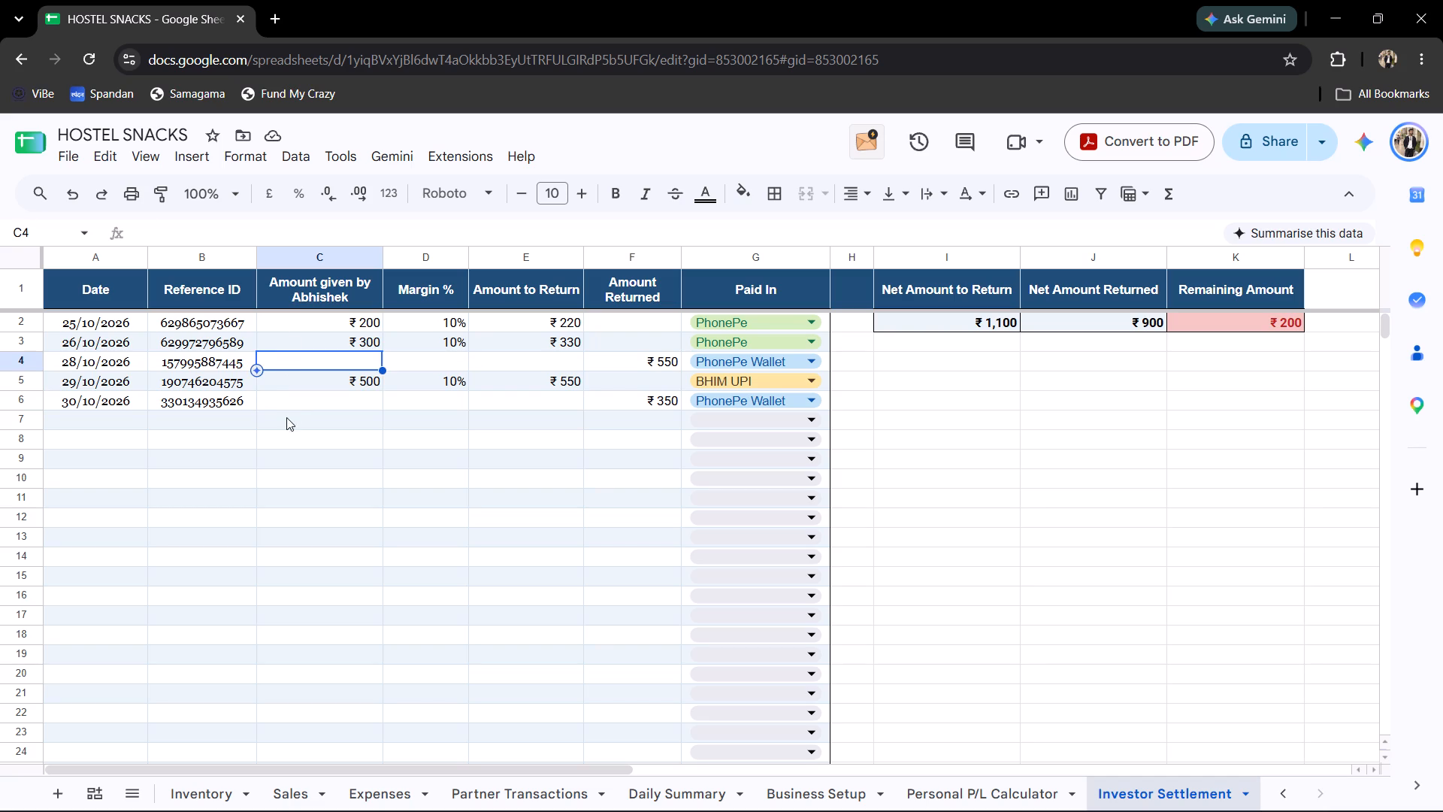
click(290, 395)
click(268, 416)
click(281, 439)
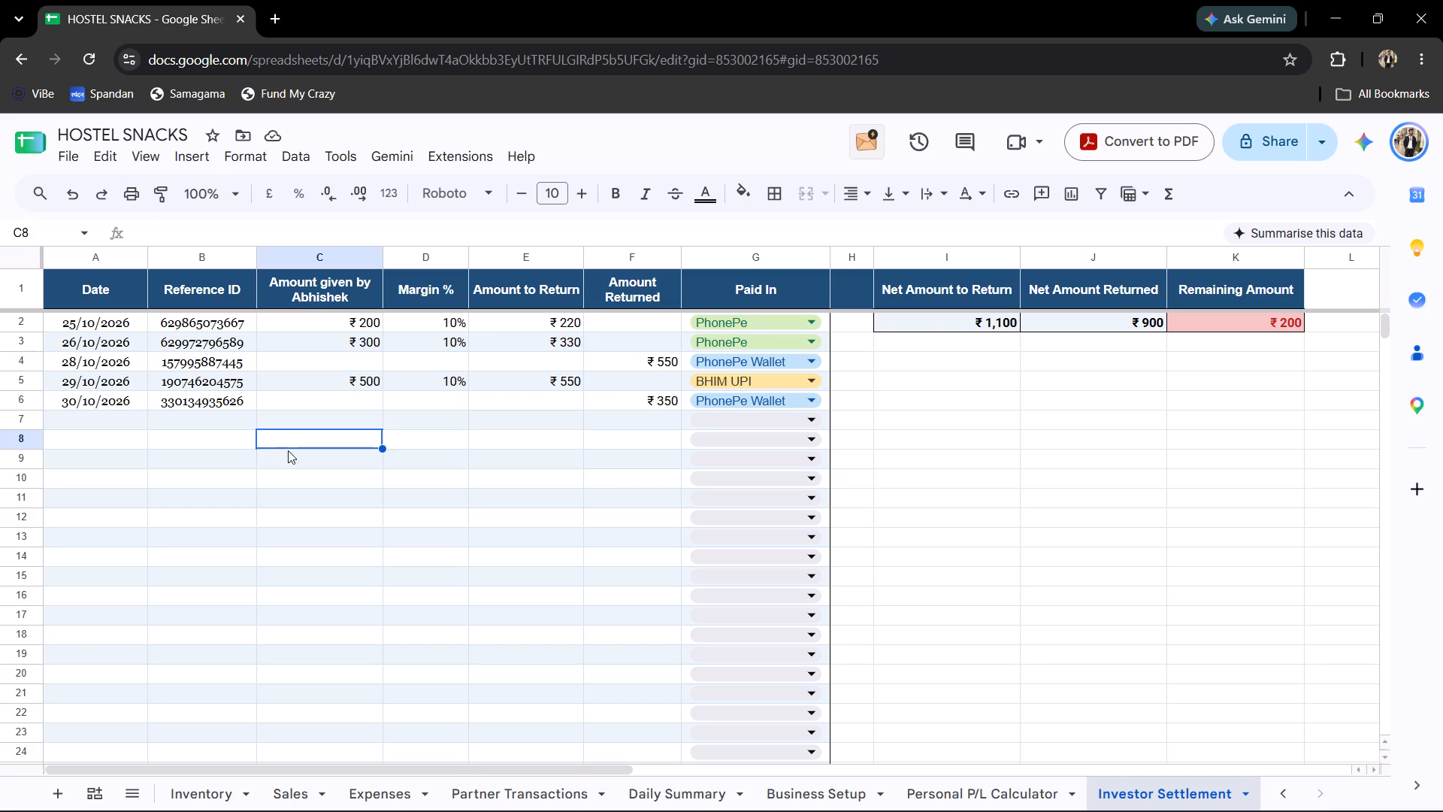
click(571, 403)
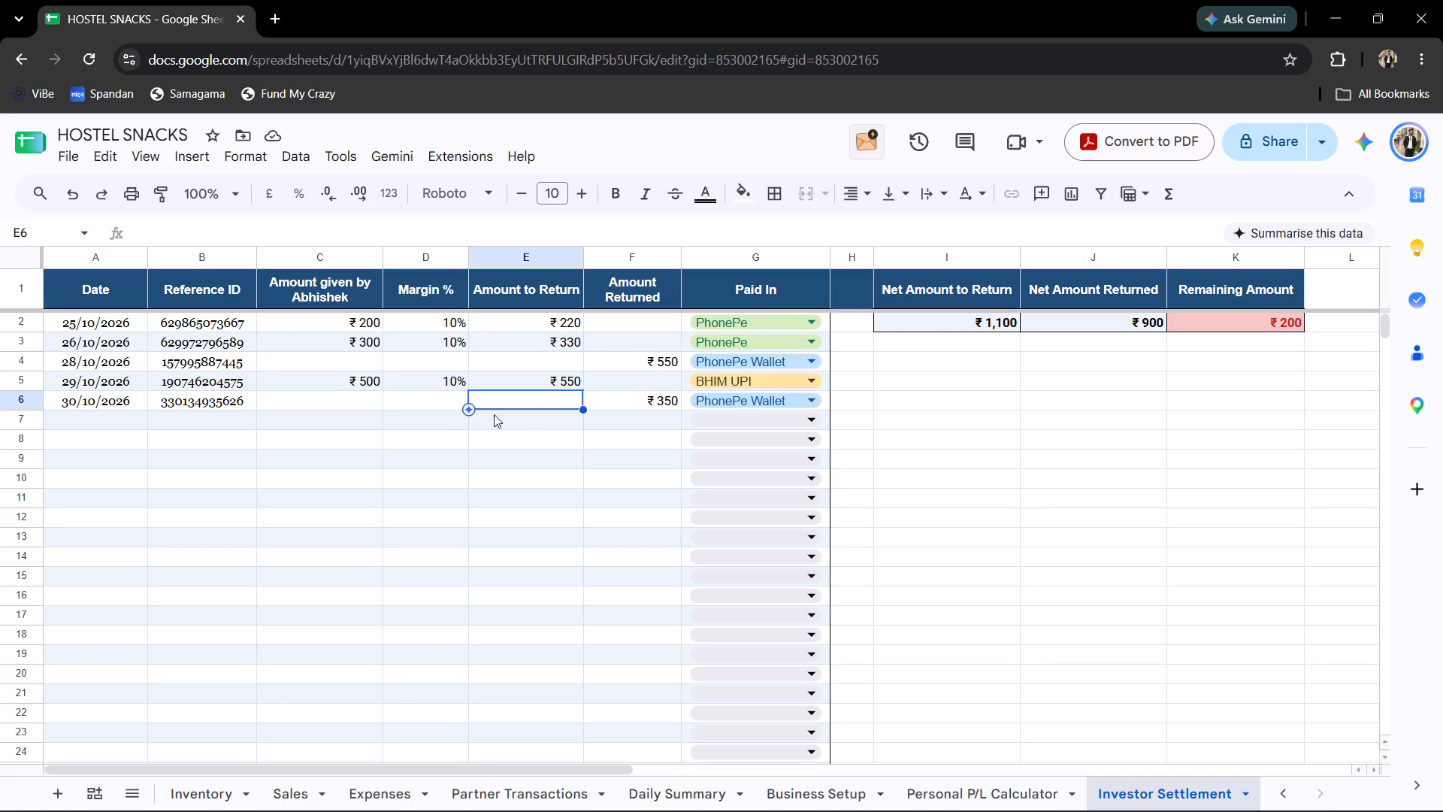
click(437, 404)
click(483, 404)
click(624, 399)
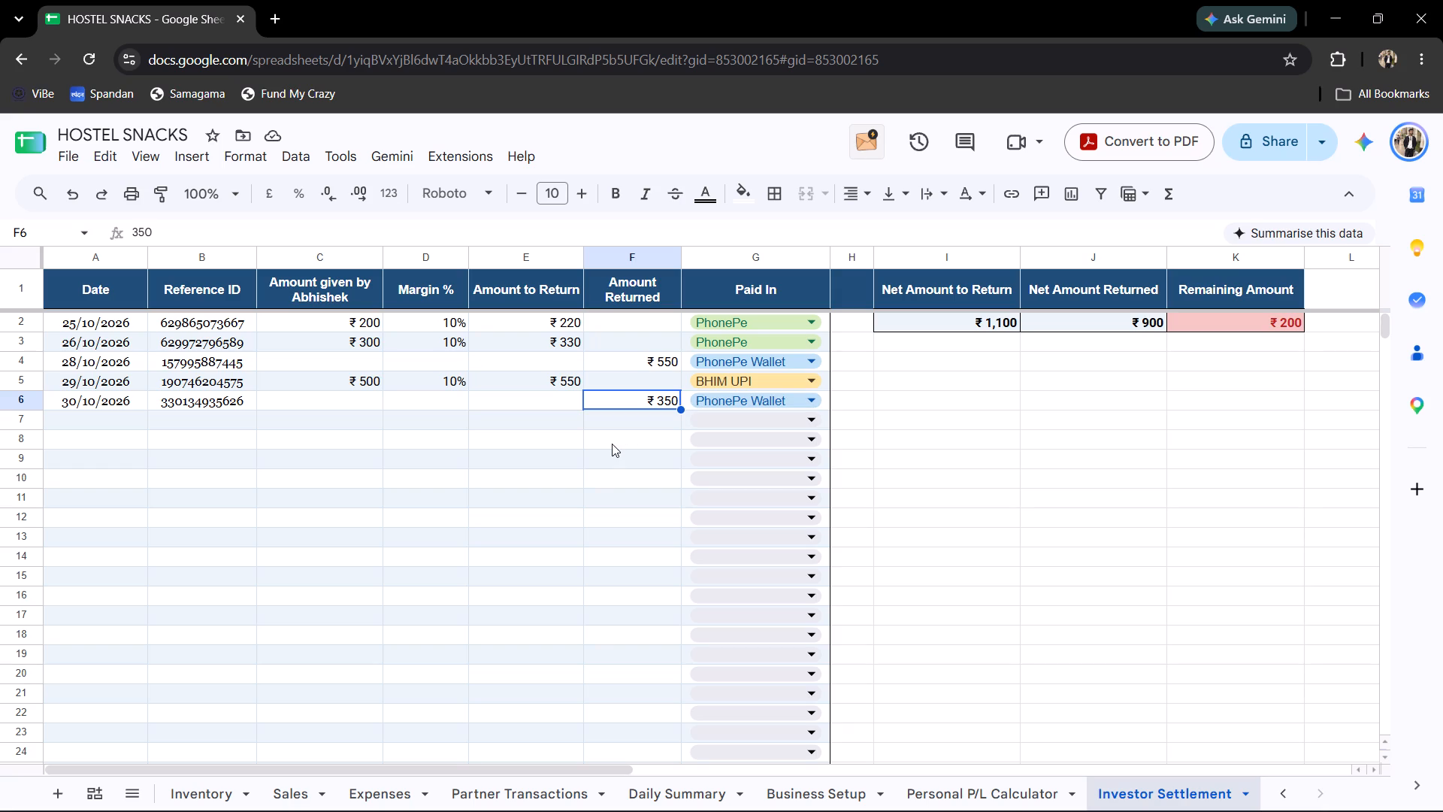
Examine the end of the Inventory sheet's product list, around the Doritos Sweet Chilli entry.
scroll(280, 777, up, 4)
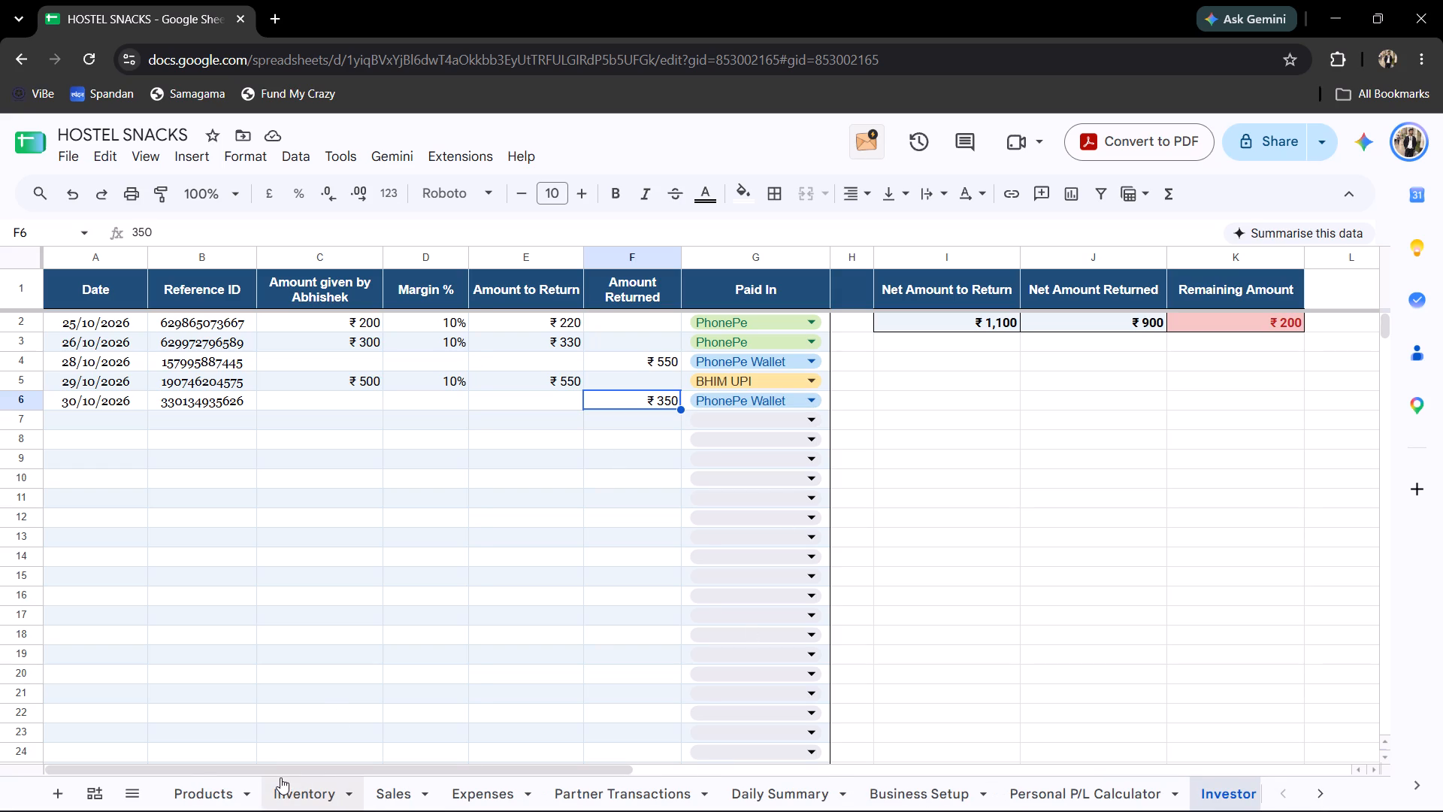
click(277, 786)
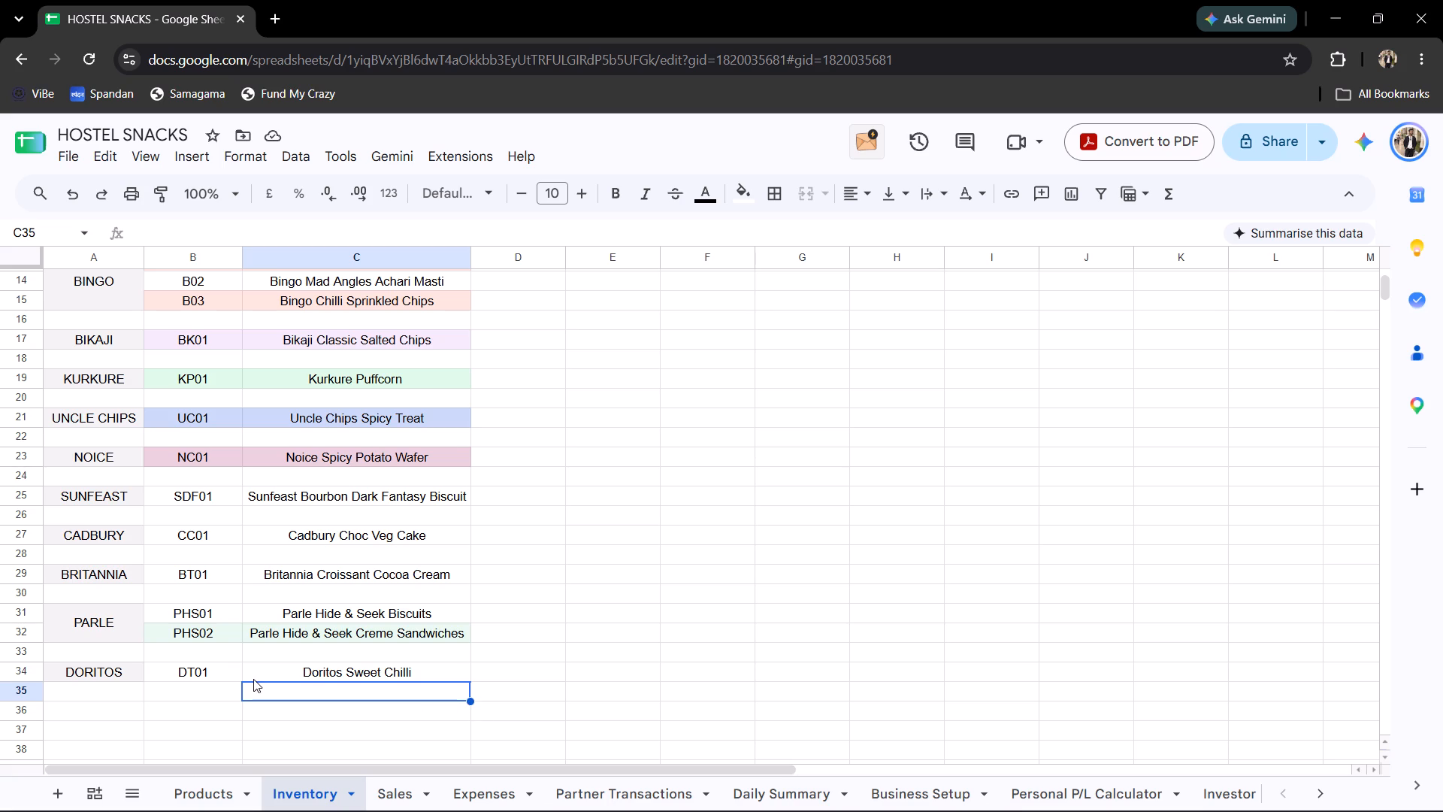
scroll(264, 687, up, 1)
scroll(282, 688, down, 1)
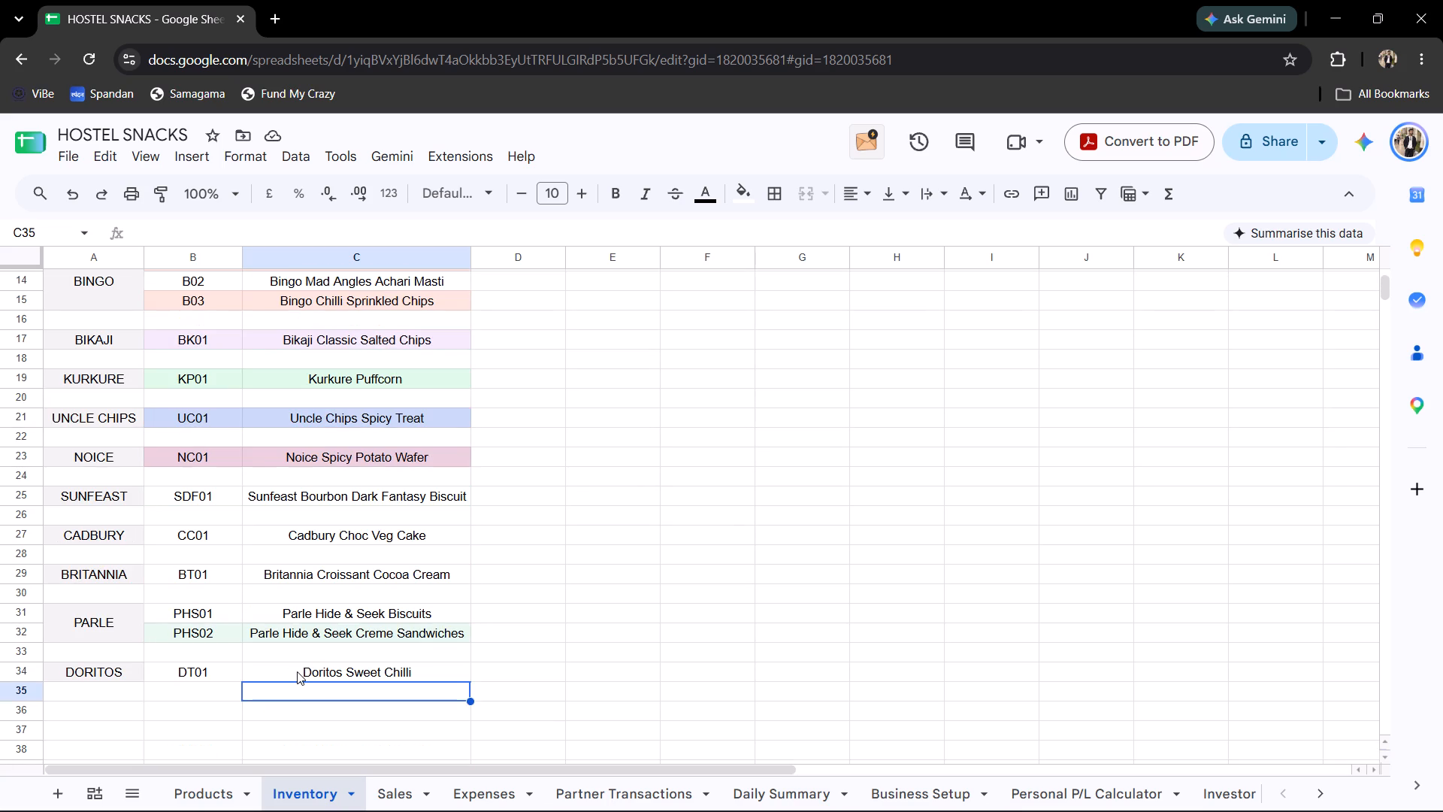
click(297, 671)
click(299, 685)
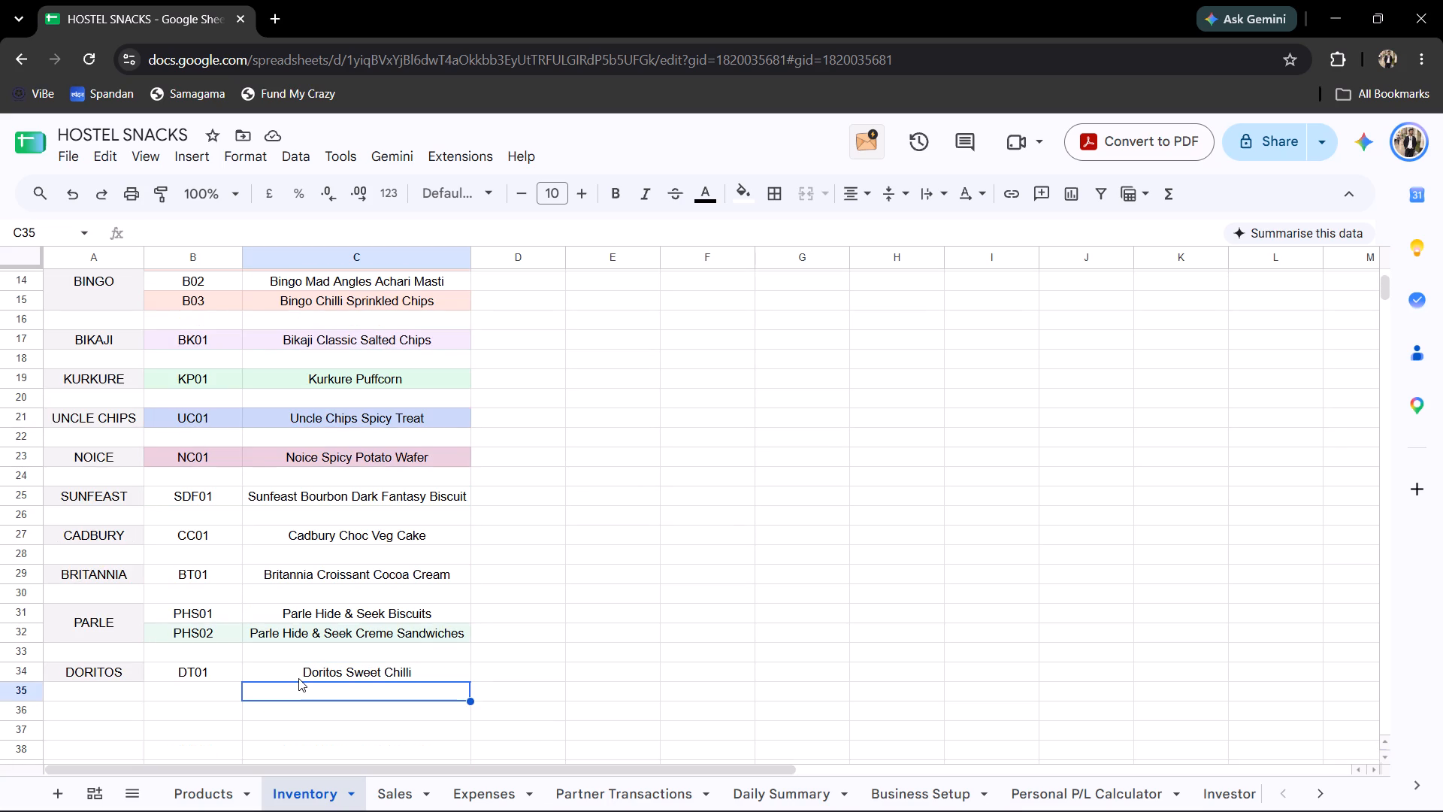
click(298, 678)
click(299, 686)
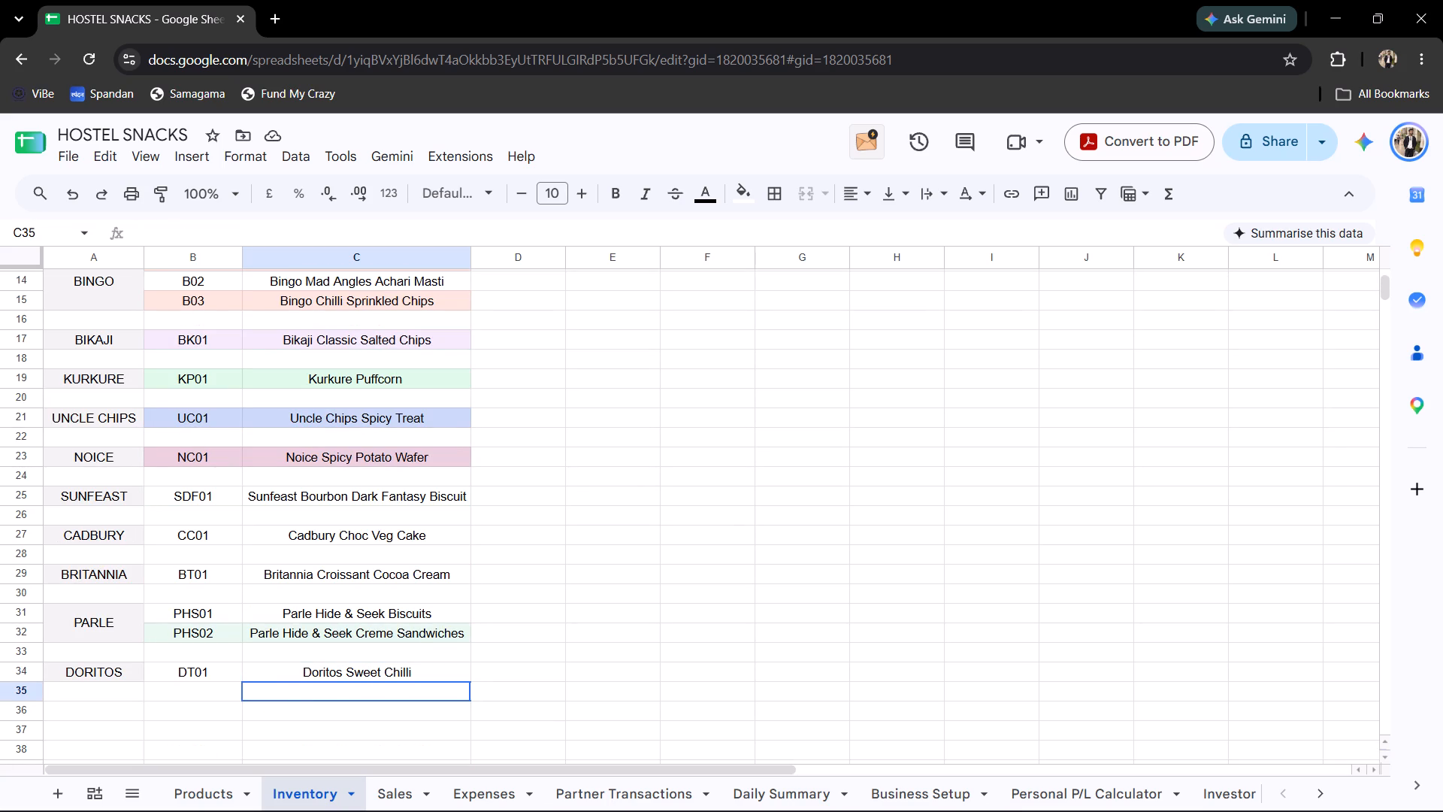
click(320, 675)
click(317, 689)
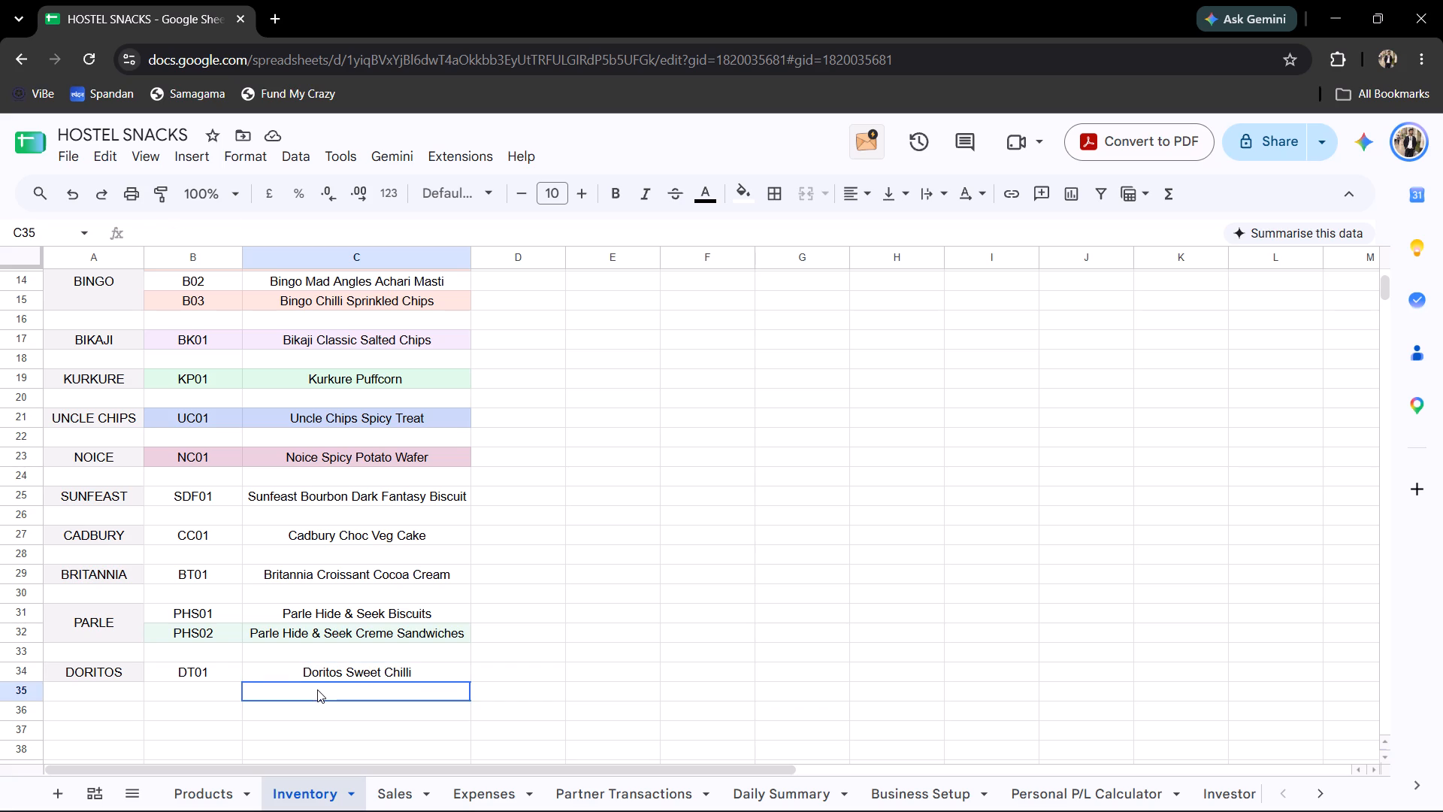
click(318, 677)
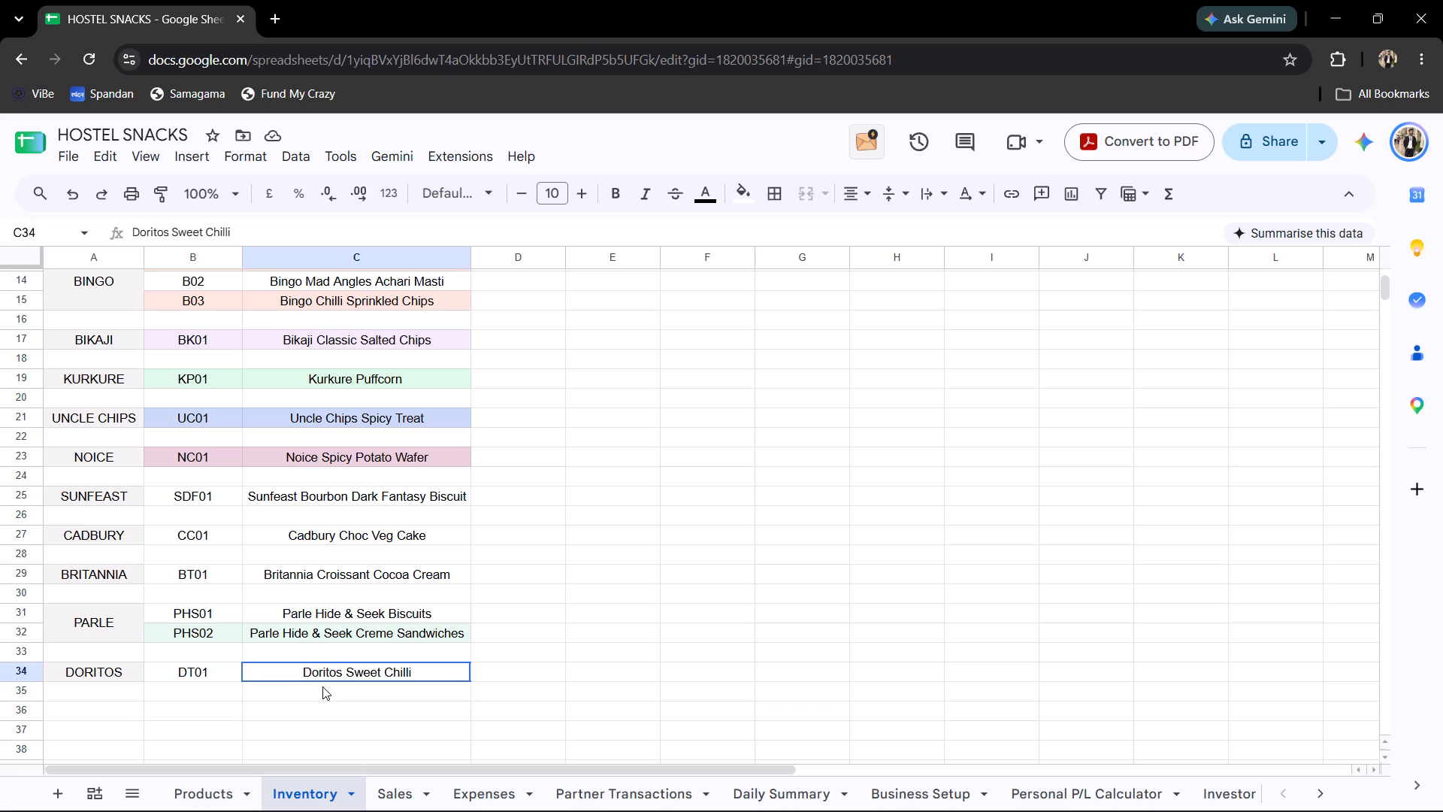
click(322, 686)
click(322, 678)
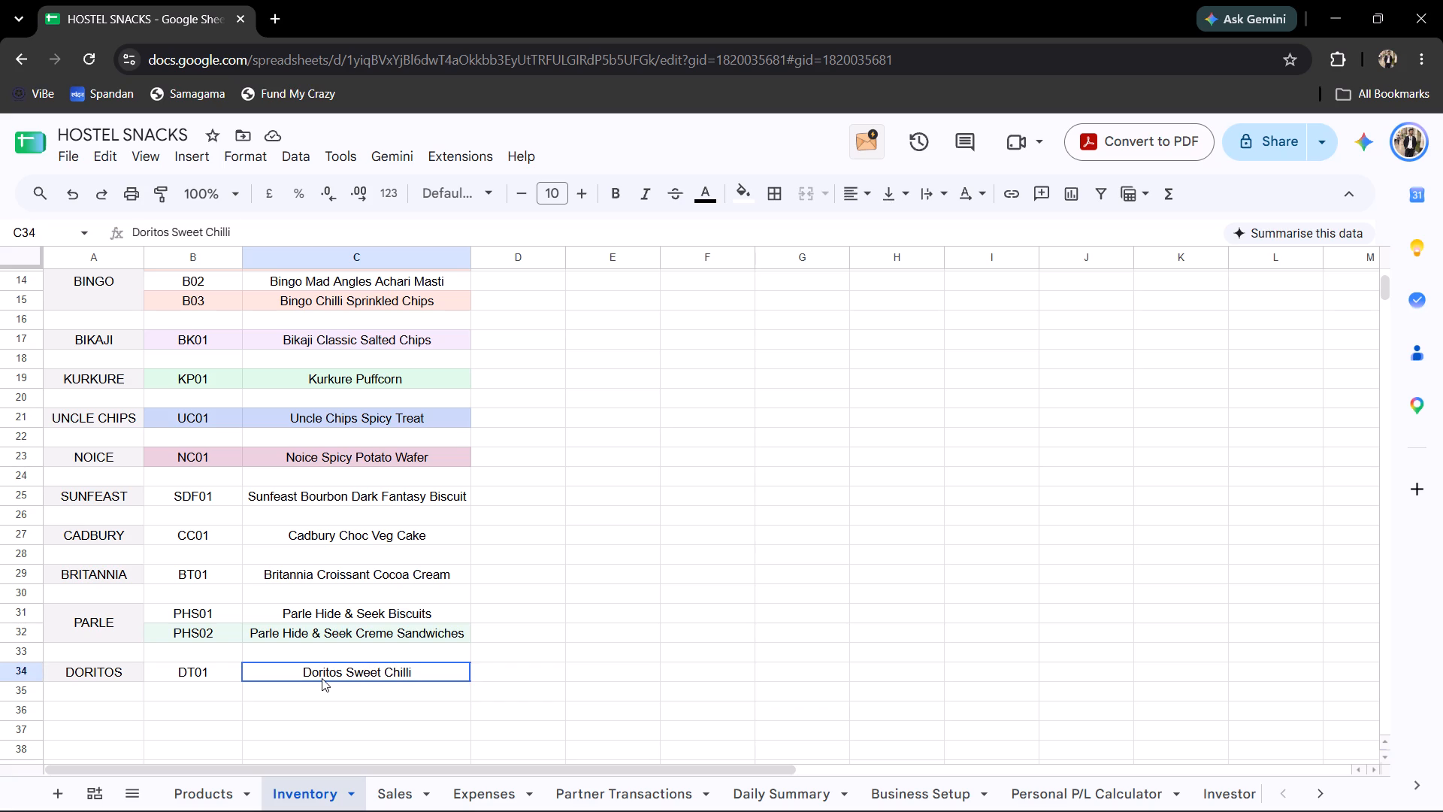
click(328, 695)
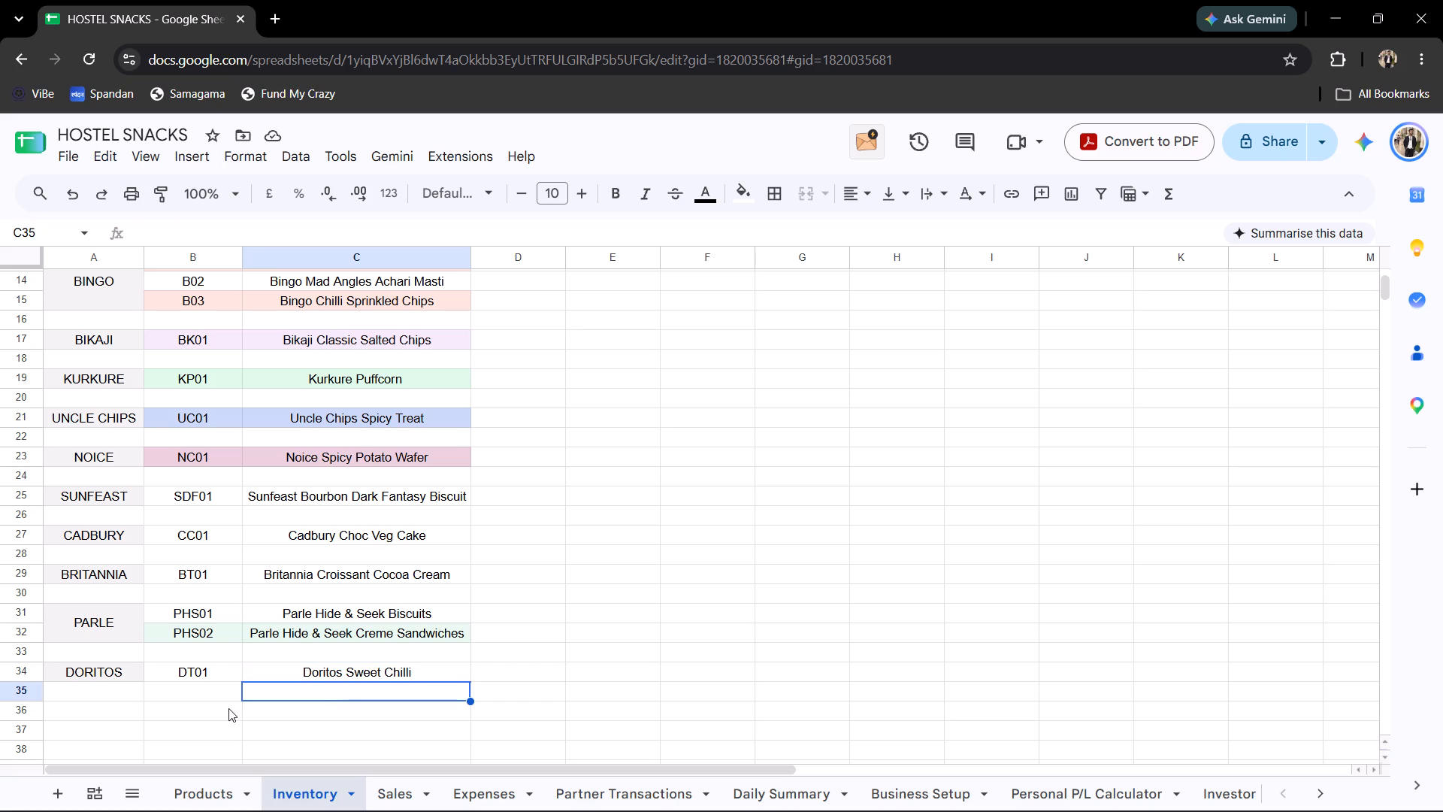
click(212, 697)
click(309, 685)
Compare the Inventory sheet's Doritos entry with the latest product rows on the Products sheet, glancing at the Sales sheet.
click(211, 672)
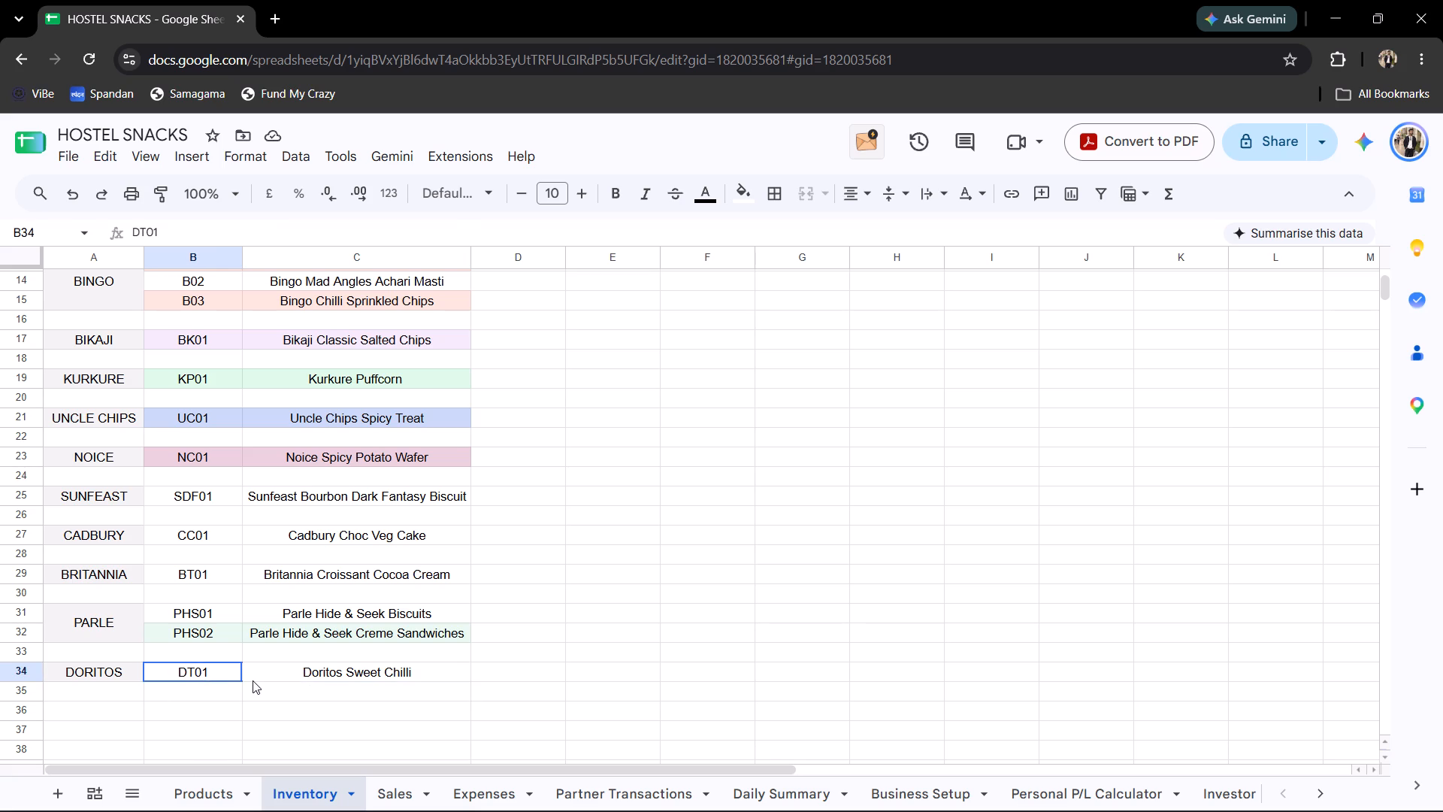
click(253, 680)
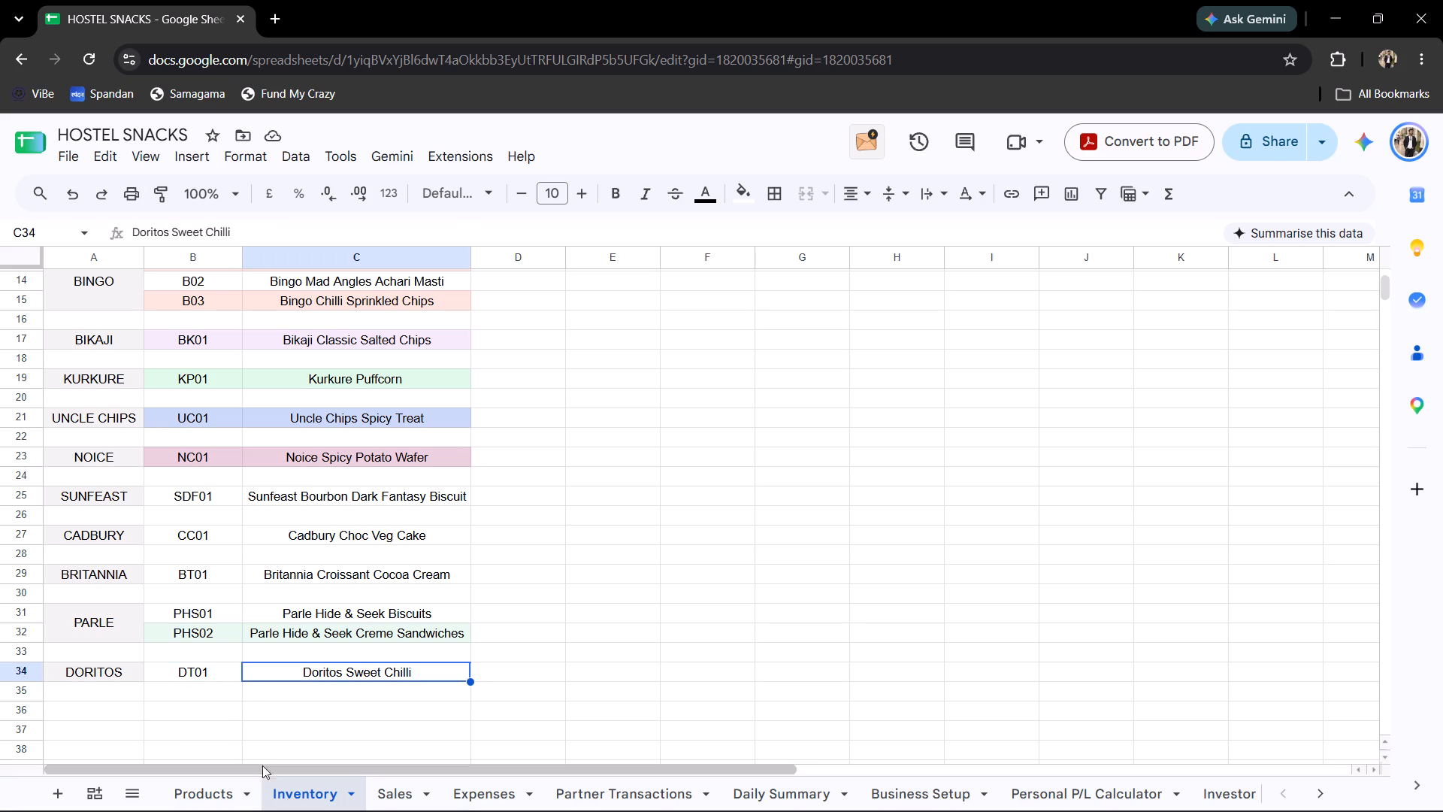
click(205, 784)
click(272, 779)
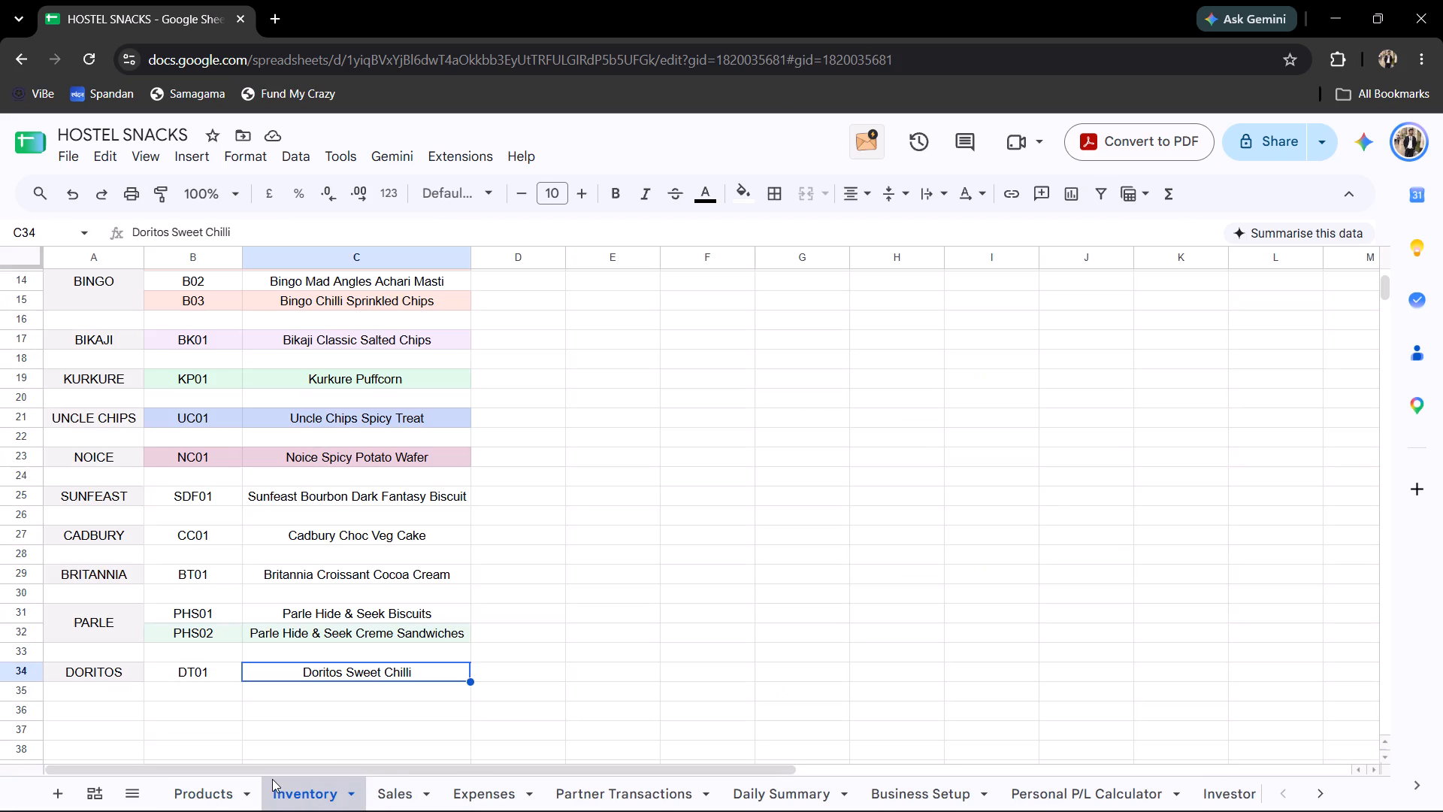
click(217, 784)
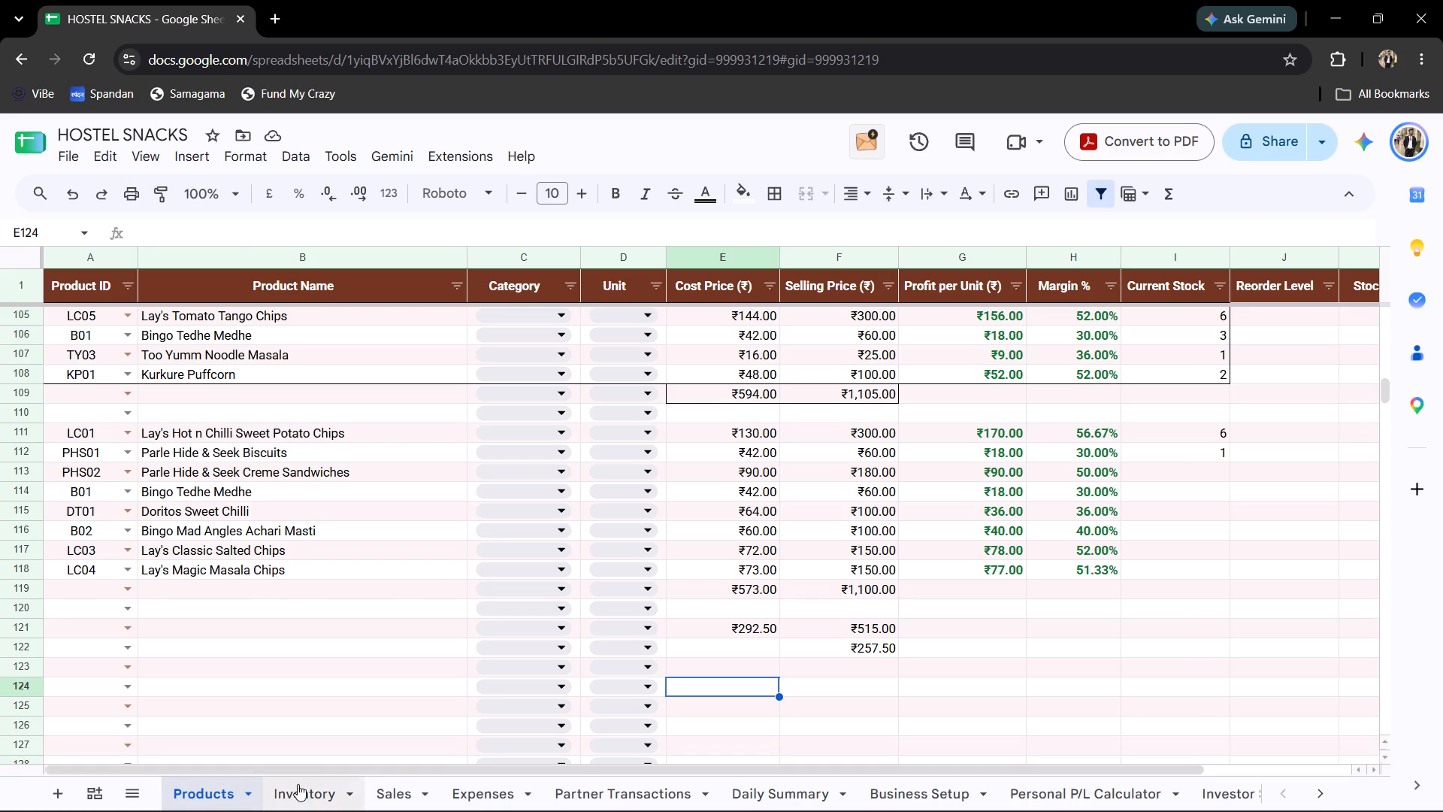
click(298, 784)
drag(307, 771, 155, 696)
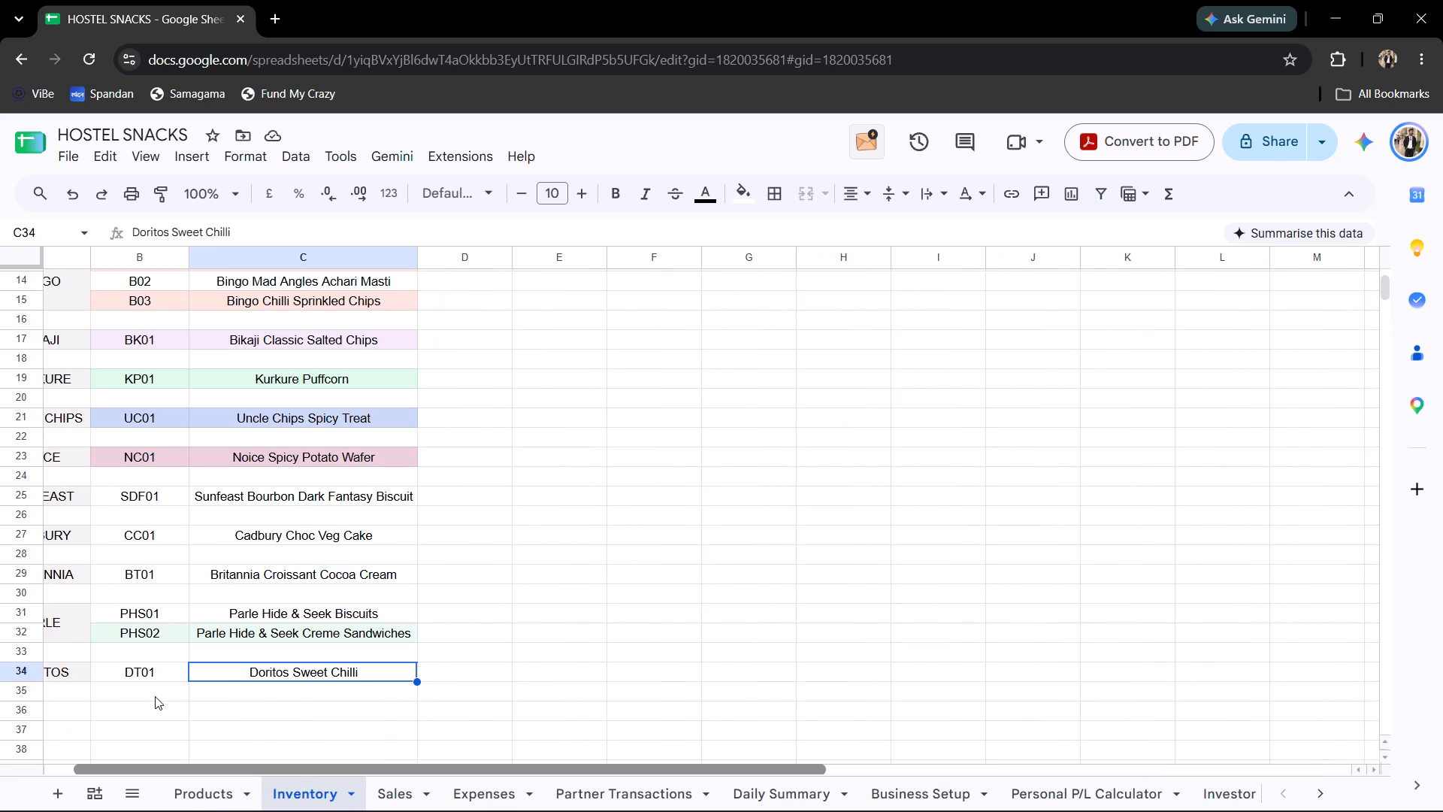
drag(155, 696, 66, 700)
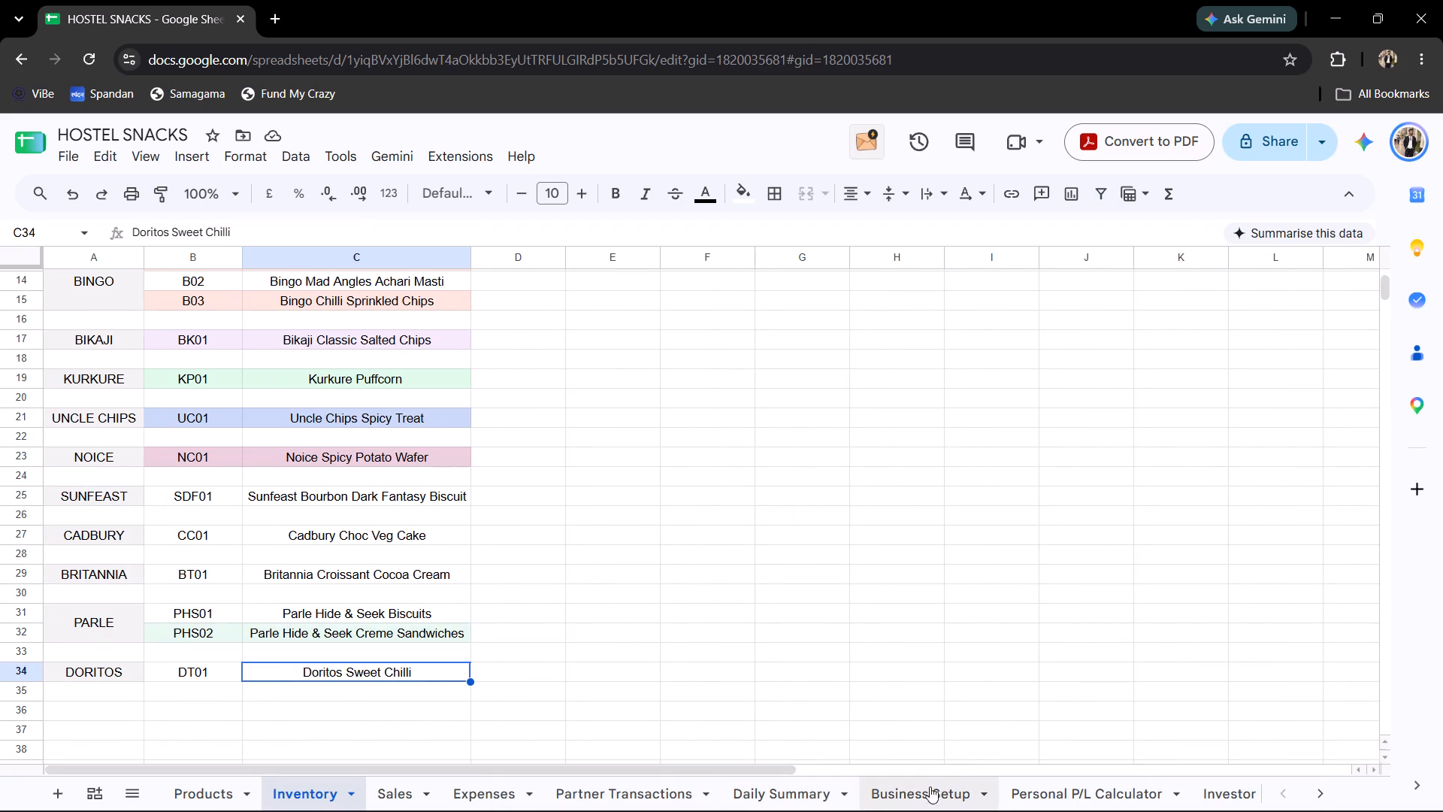
click(395, 788)
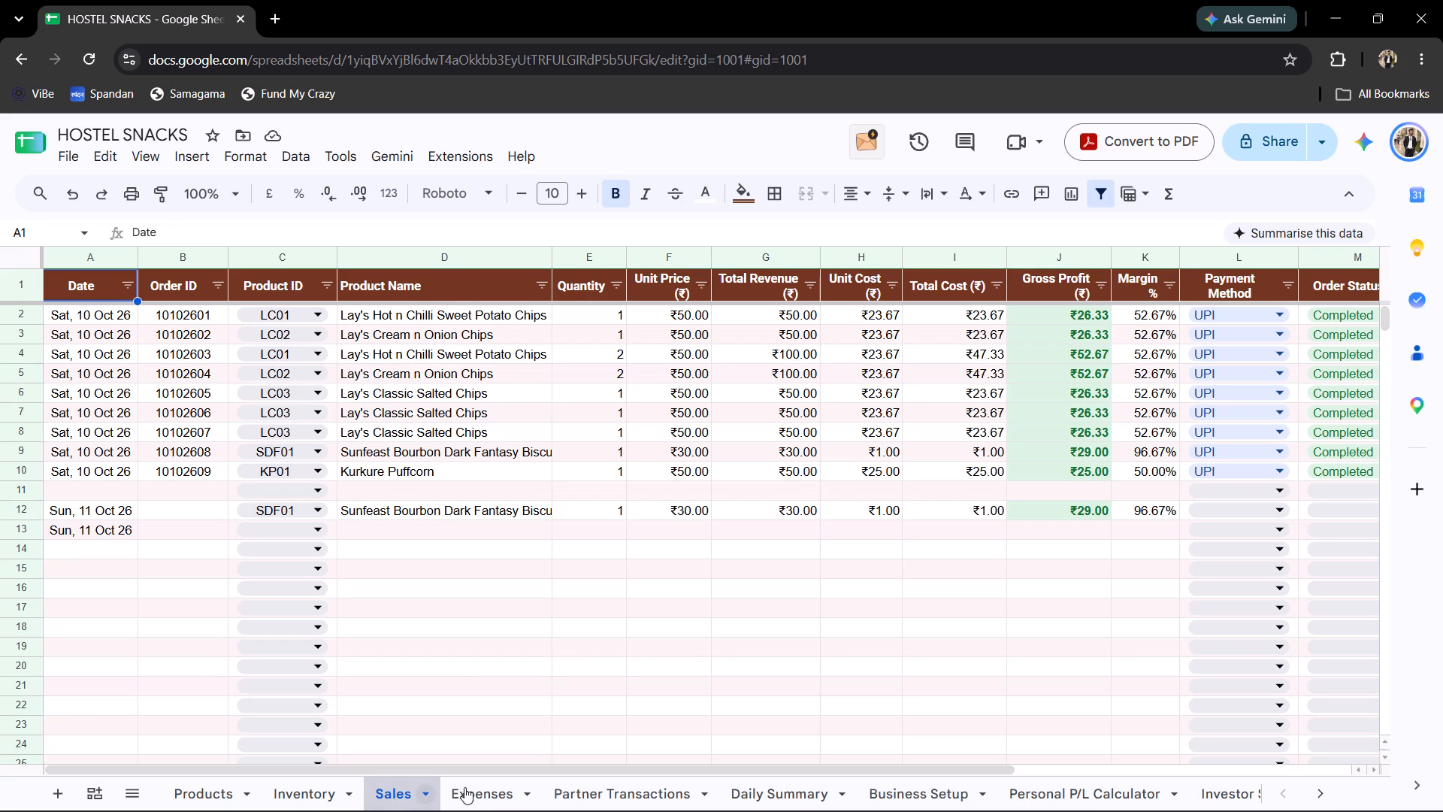
click(201, 786)
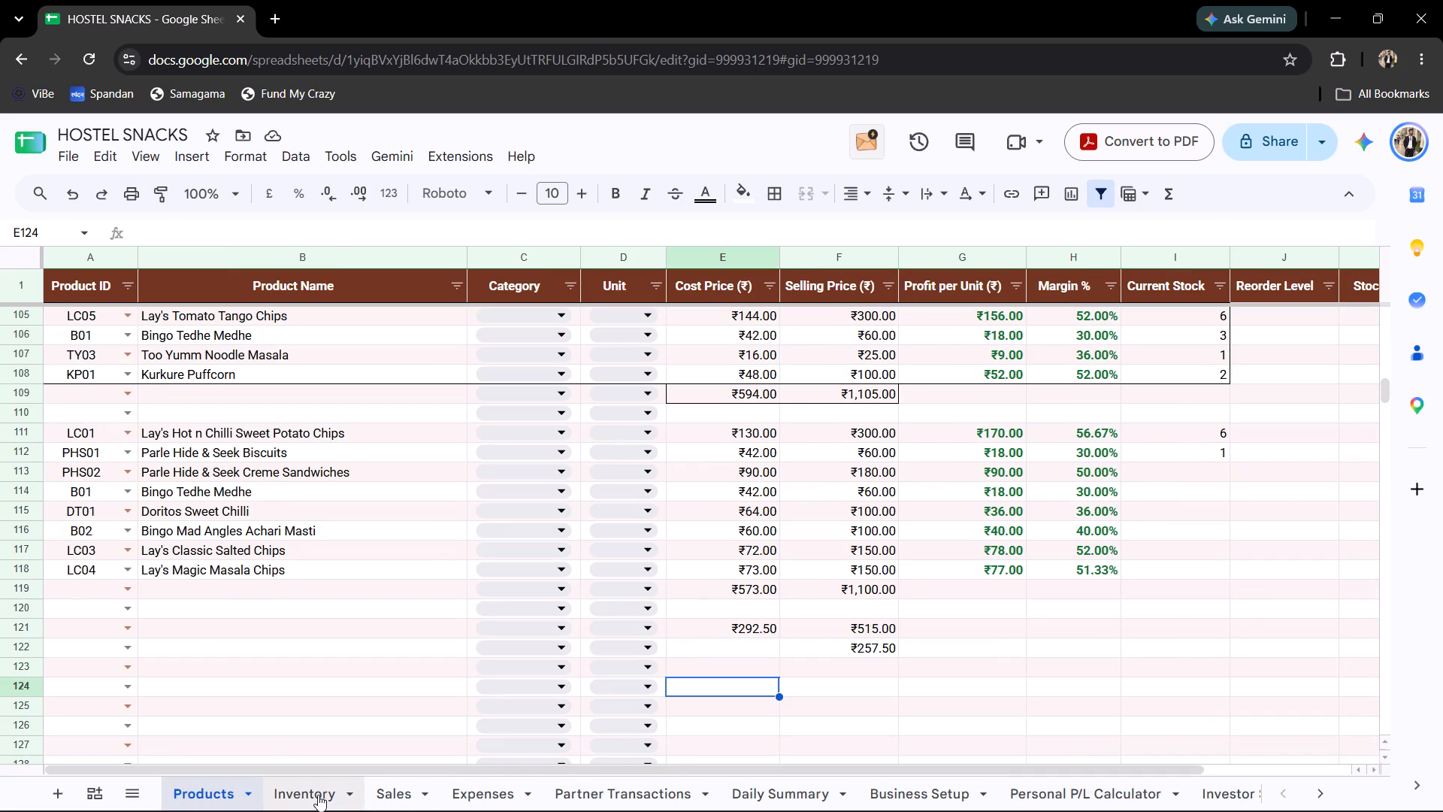
click(280, 782)
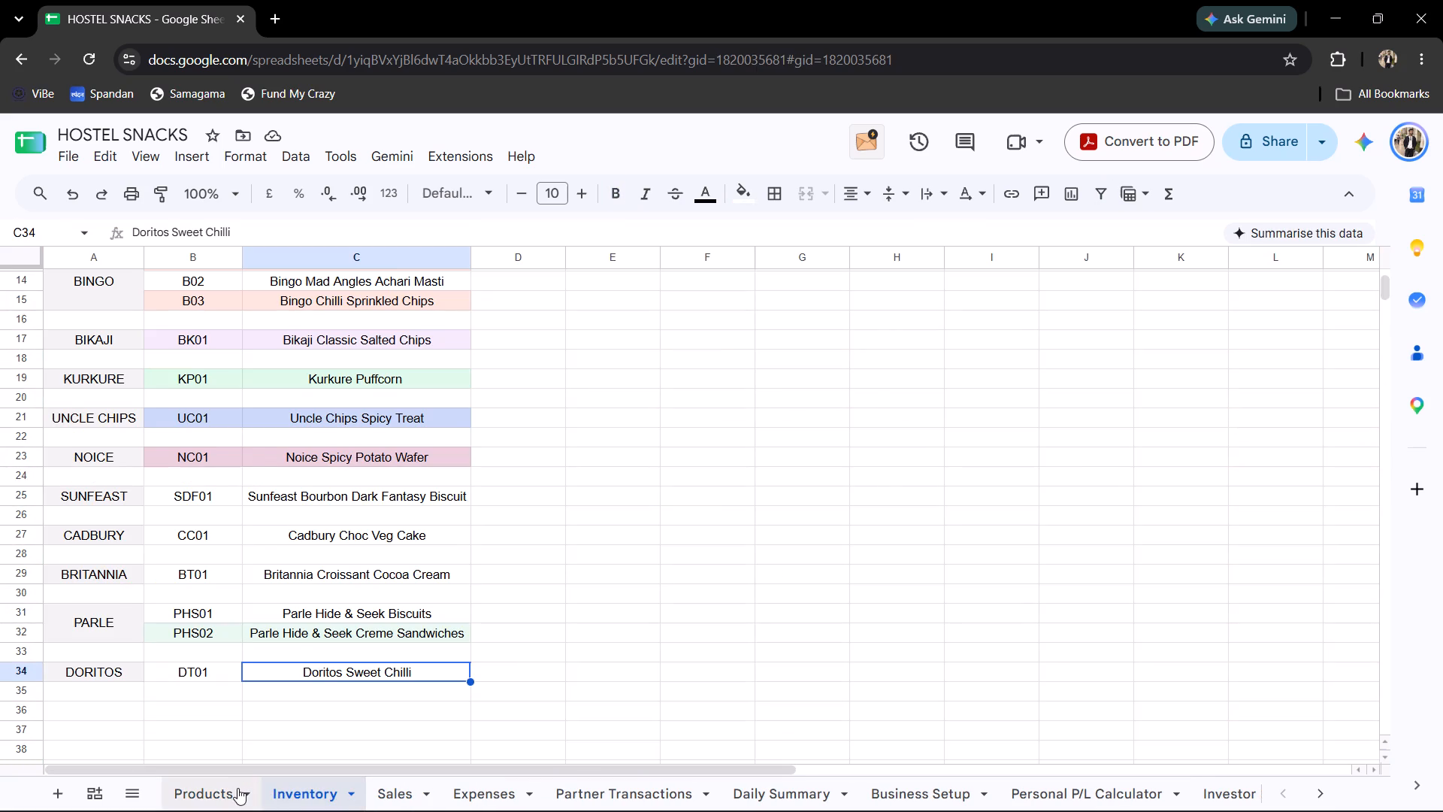
click(237, 788)
scroll(576, 783, down, 7)
scroll(576, 783, up, 7)
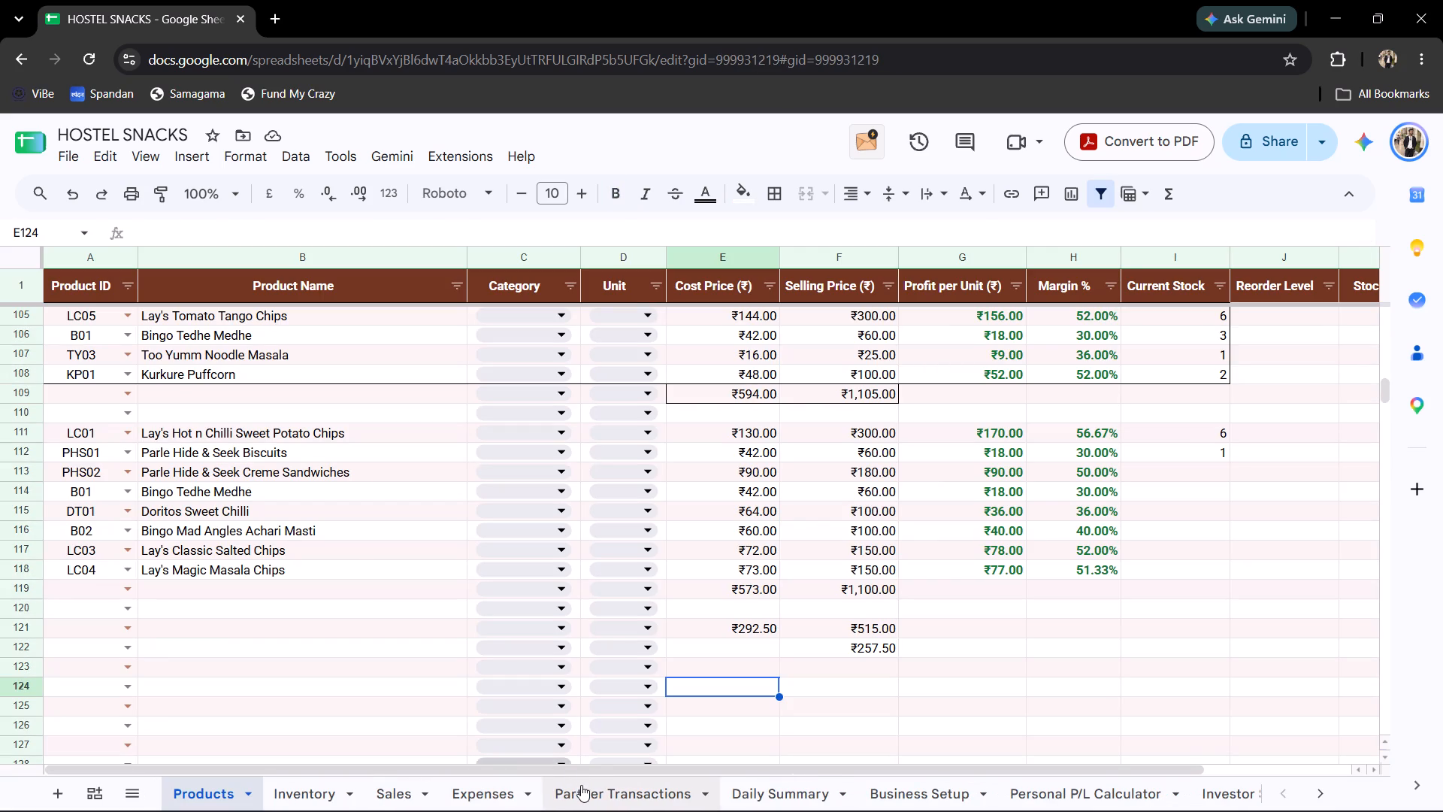
scroll(607, 775, down, 6)
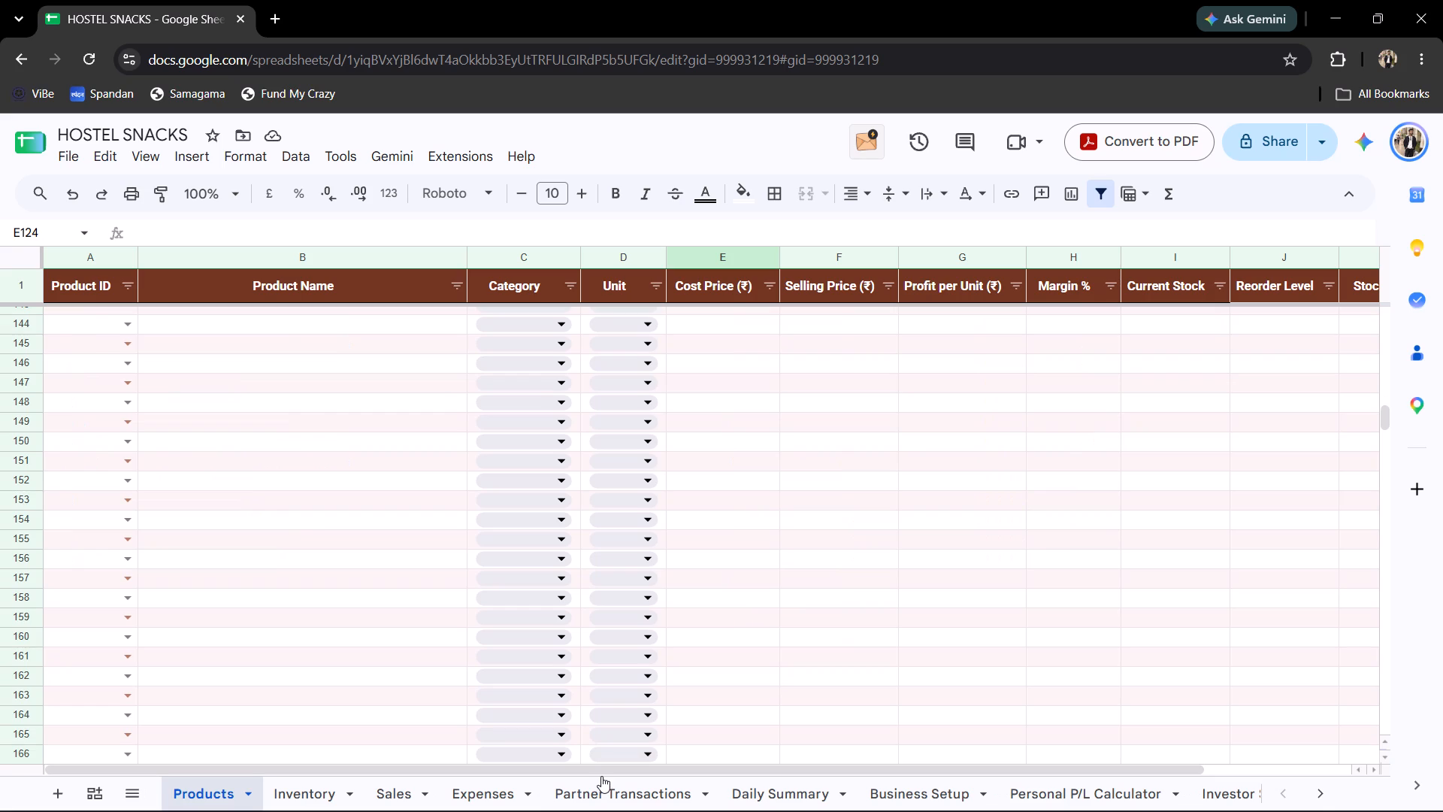
scroll(804, 790, down, 7)
scroll(960, 786, up, 1)
scroll(1070, 787, down, 3)
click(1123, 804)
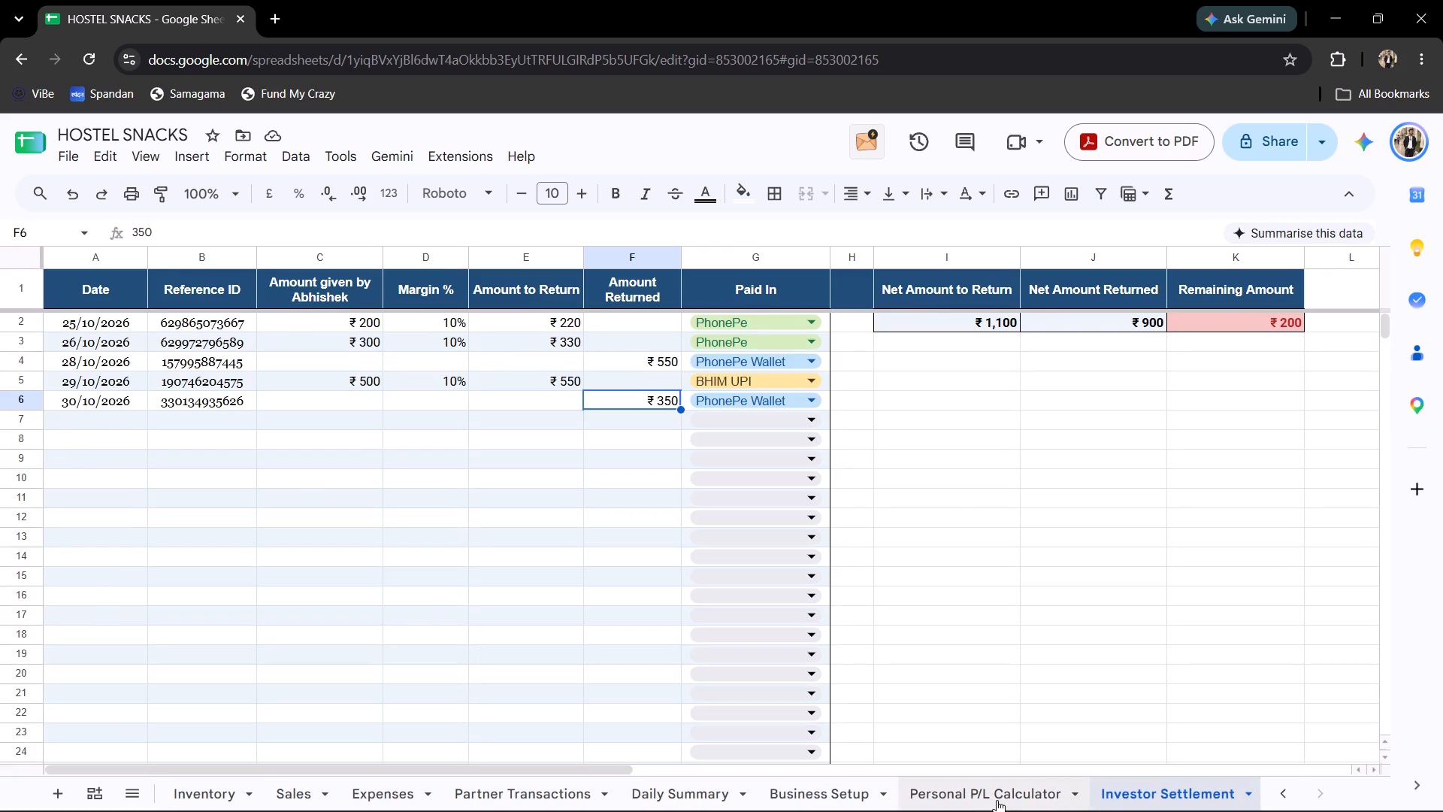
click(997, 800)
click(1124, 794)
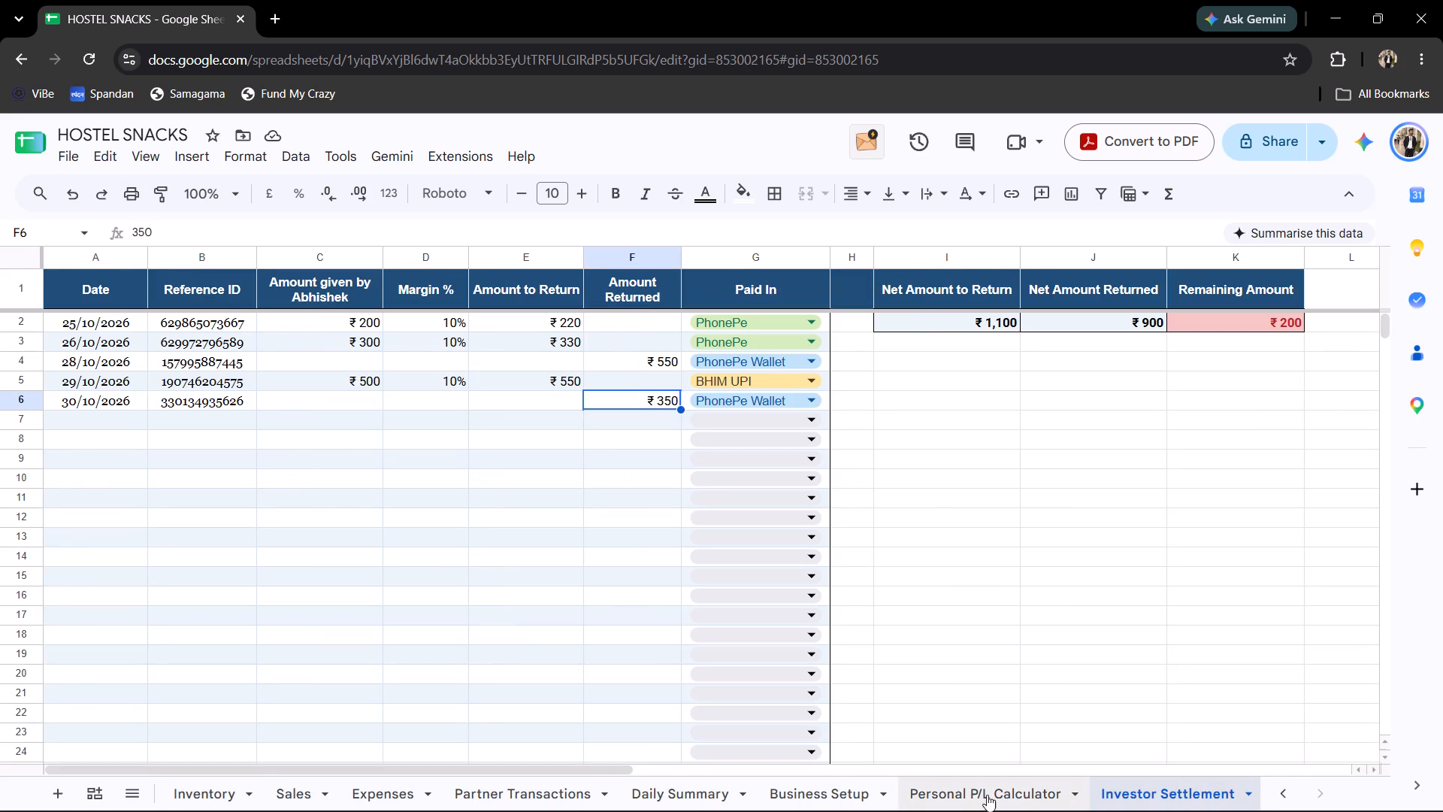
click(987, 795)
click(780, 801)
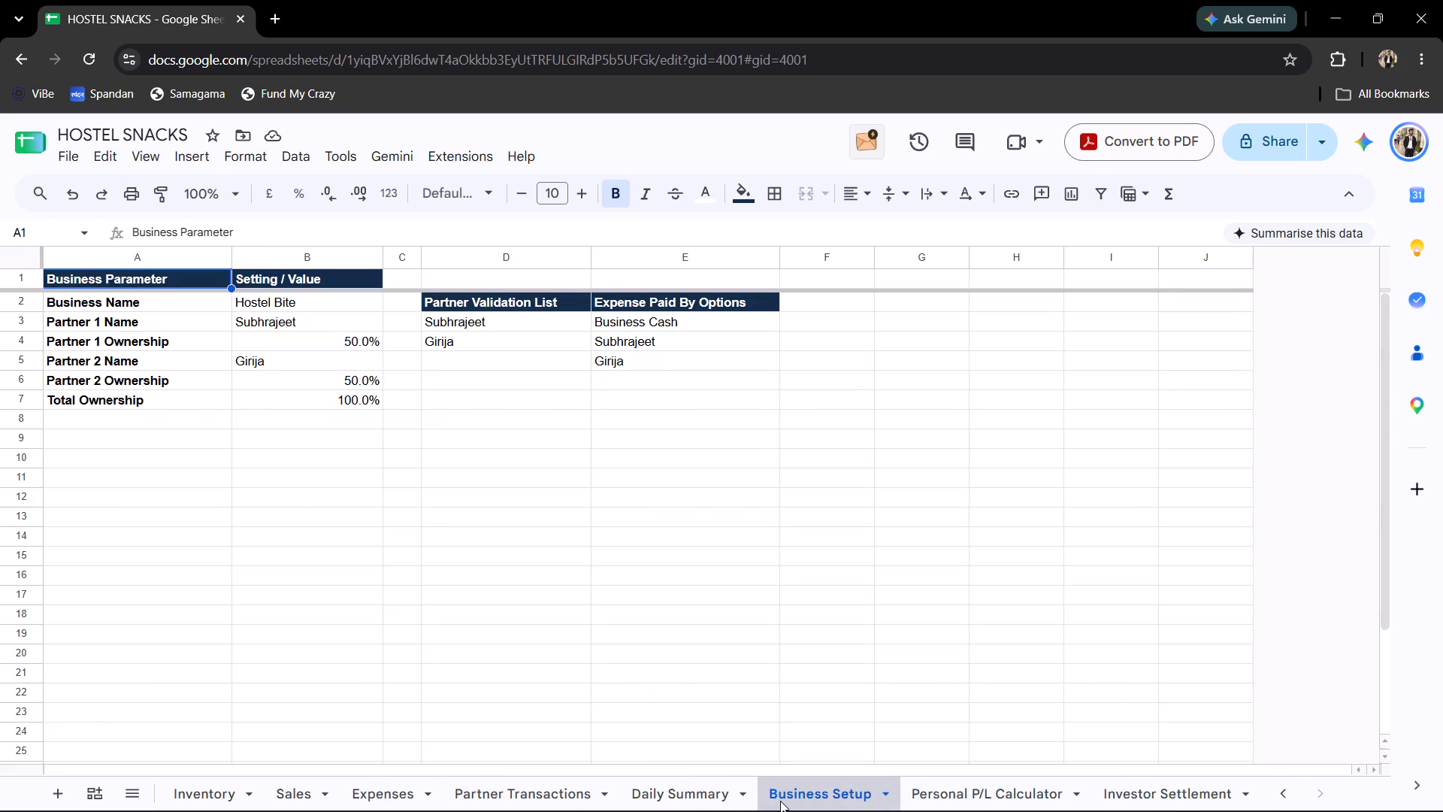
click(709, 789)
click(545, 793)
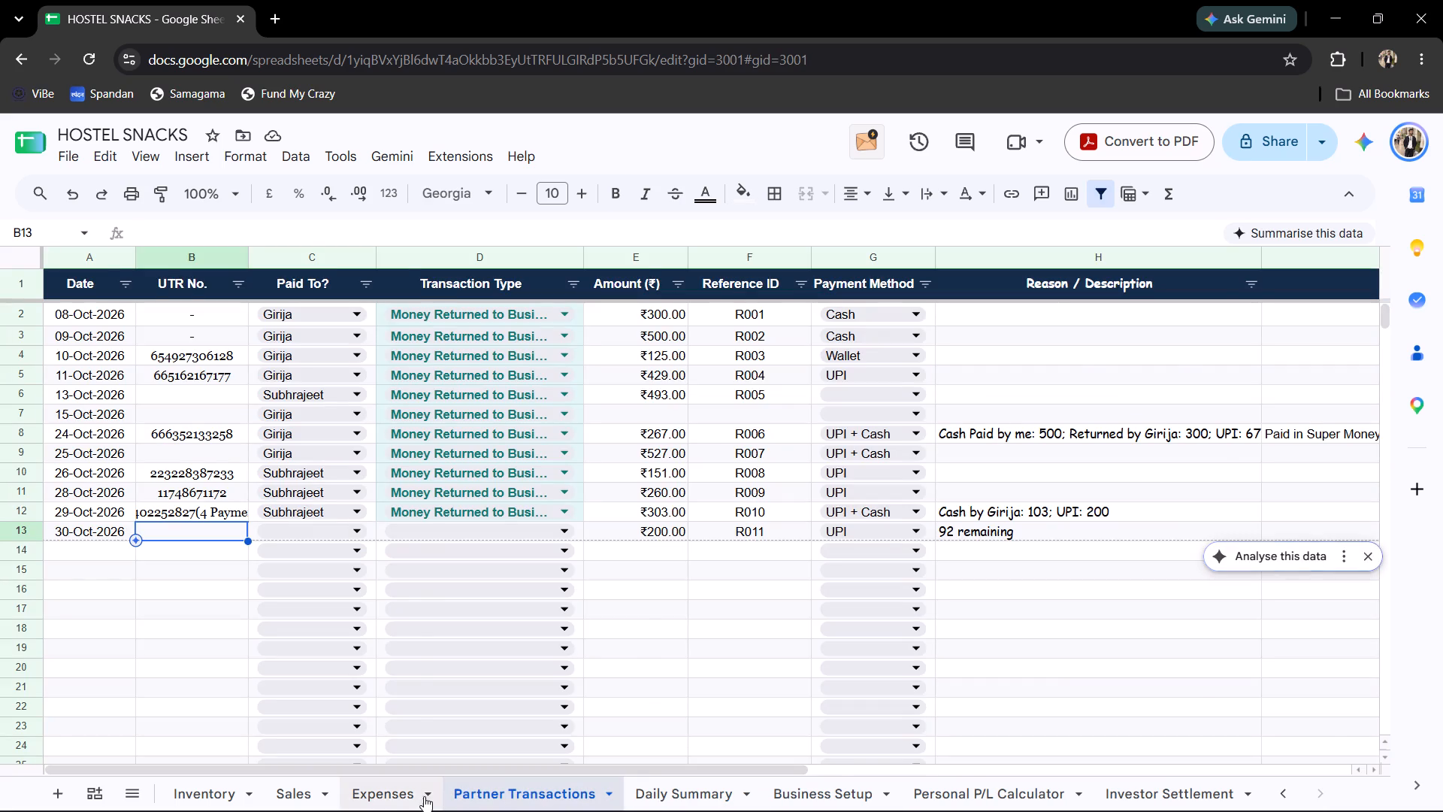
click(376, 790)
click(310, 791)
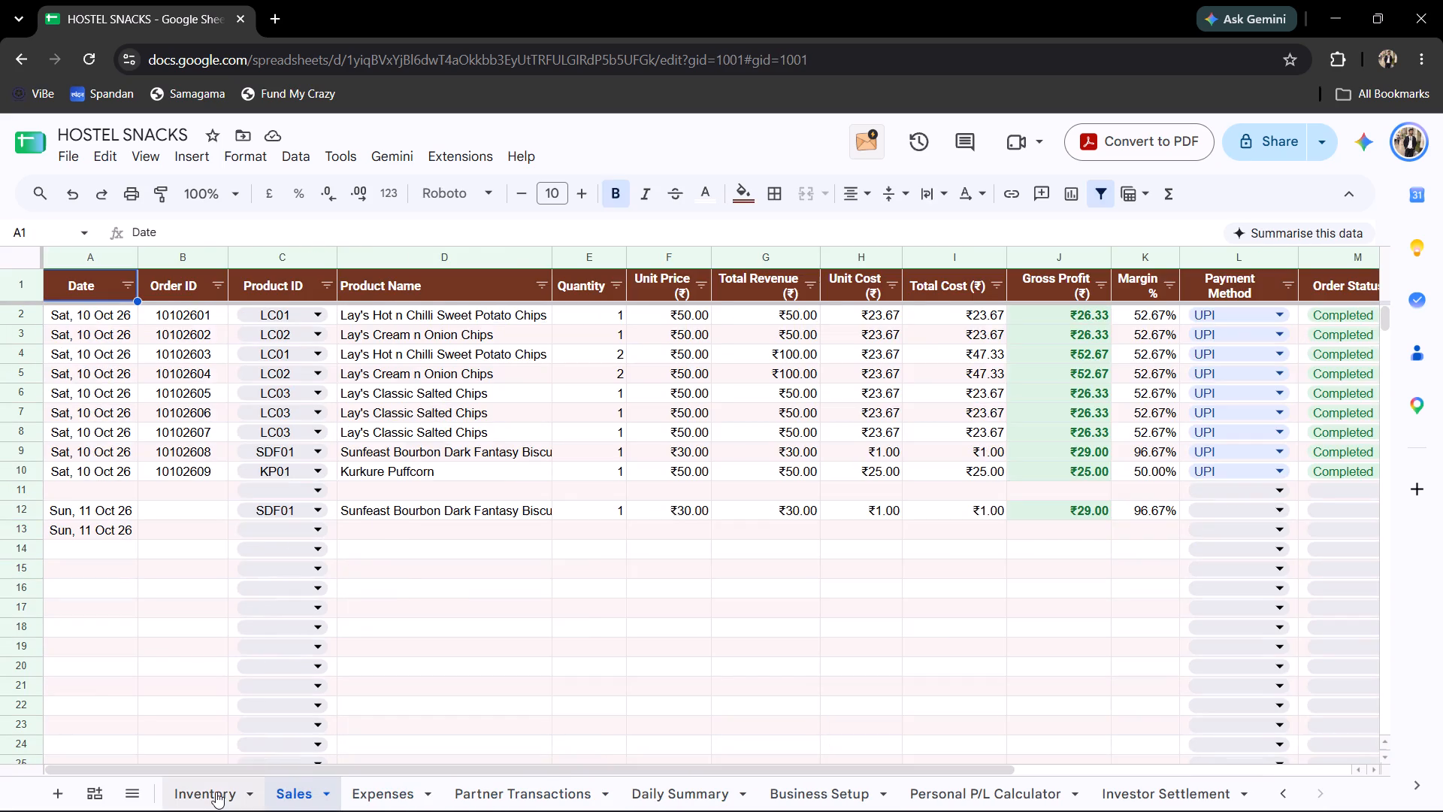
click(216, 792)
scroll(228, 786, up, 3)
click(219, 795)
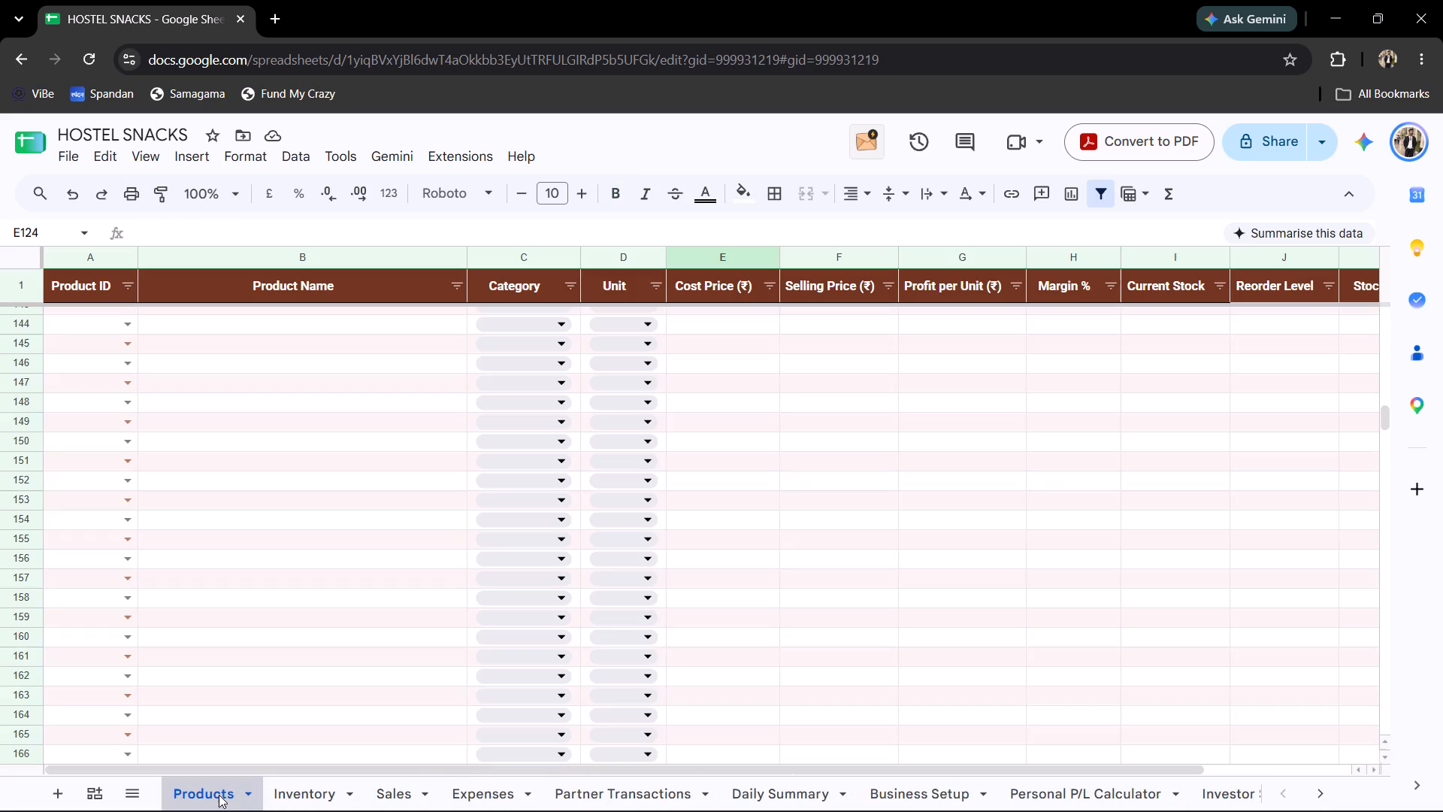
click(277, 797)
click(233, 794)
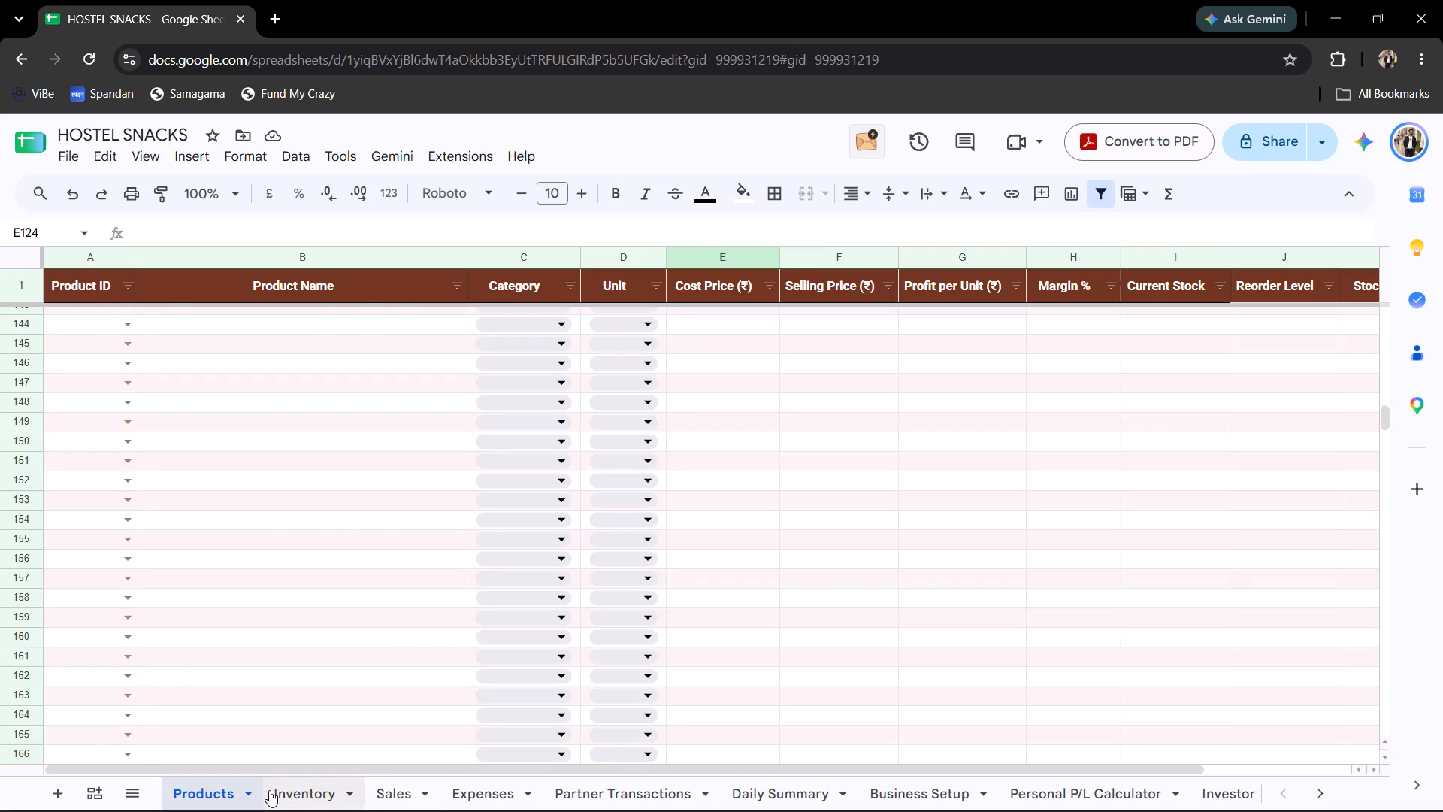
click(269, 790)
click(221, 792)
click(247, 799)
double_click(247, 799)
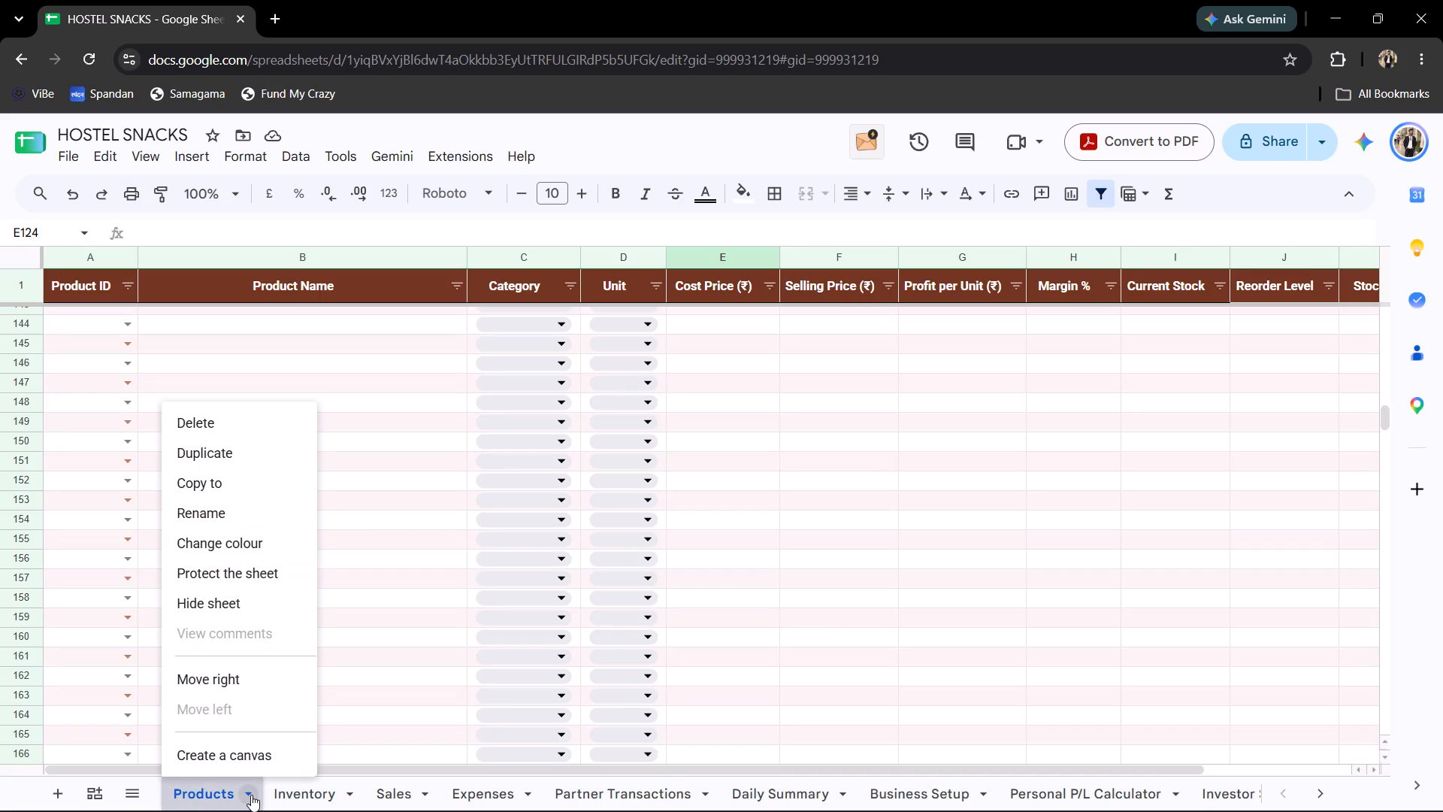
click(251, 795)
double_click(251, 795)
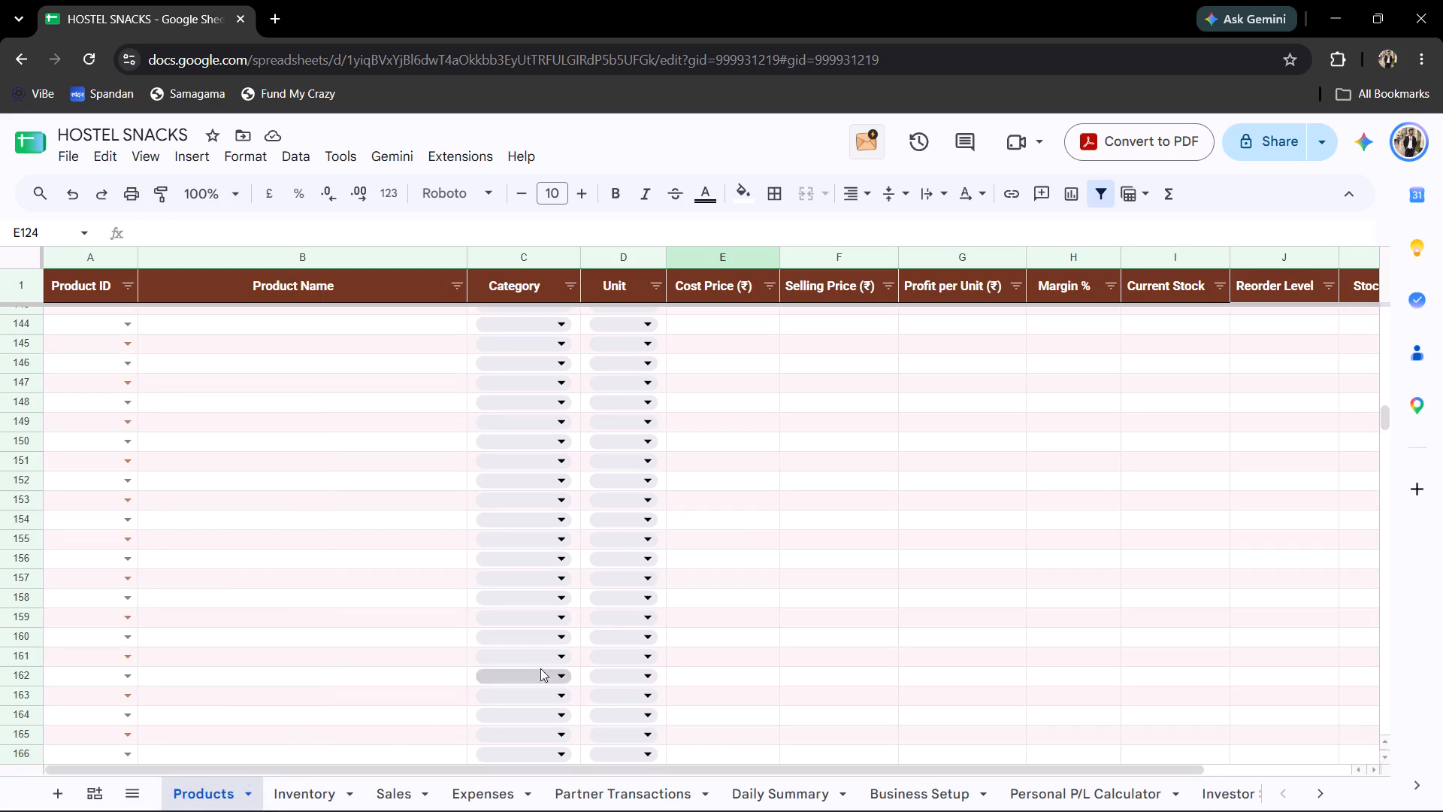
On the Products sheet, add an outer border around the latest product block, A111:I118.
scroll(654, 616, up, 9)
scroll(654, 614, down, 2)
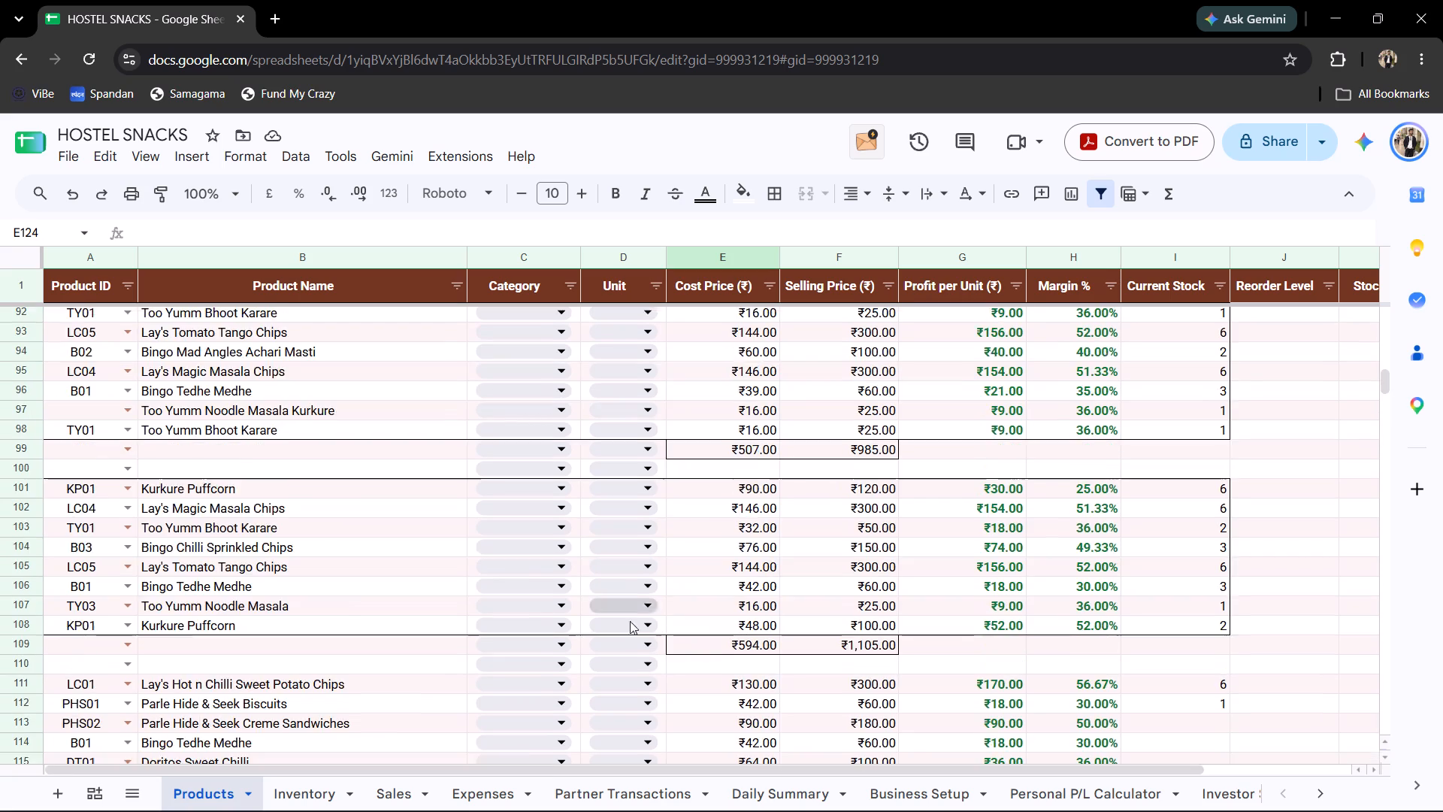
scroll(599, 664, down, 2)
scroll(591, 668, up, 1)
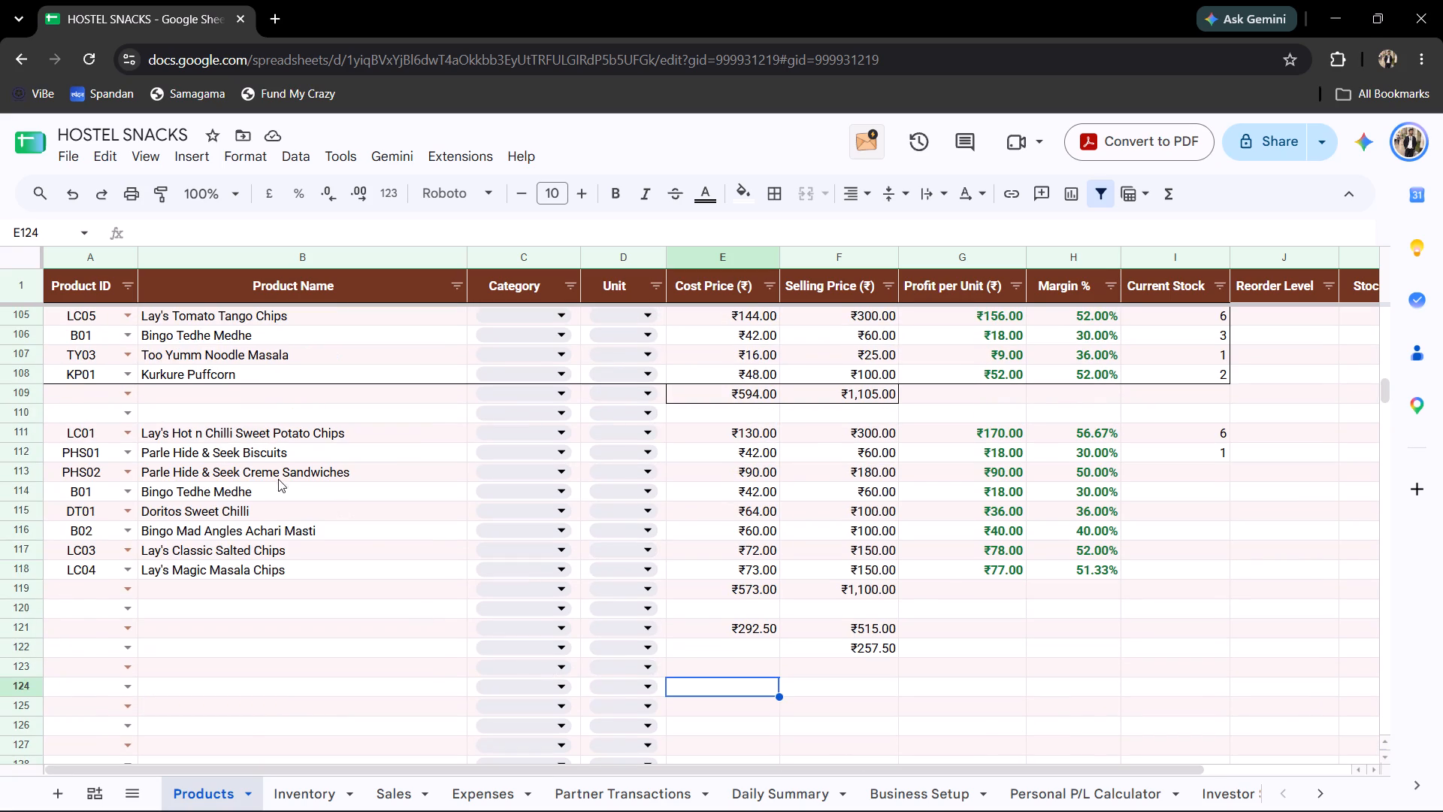
drag(95, 435, 1010, 556)
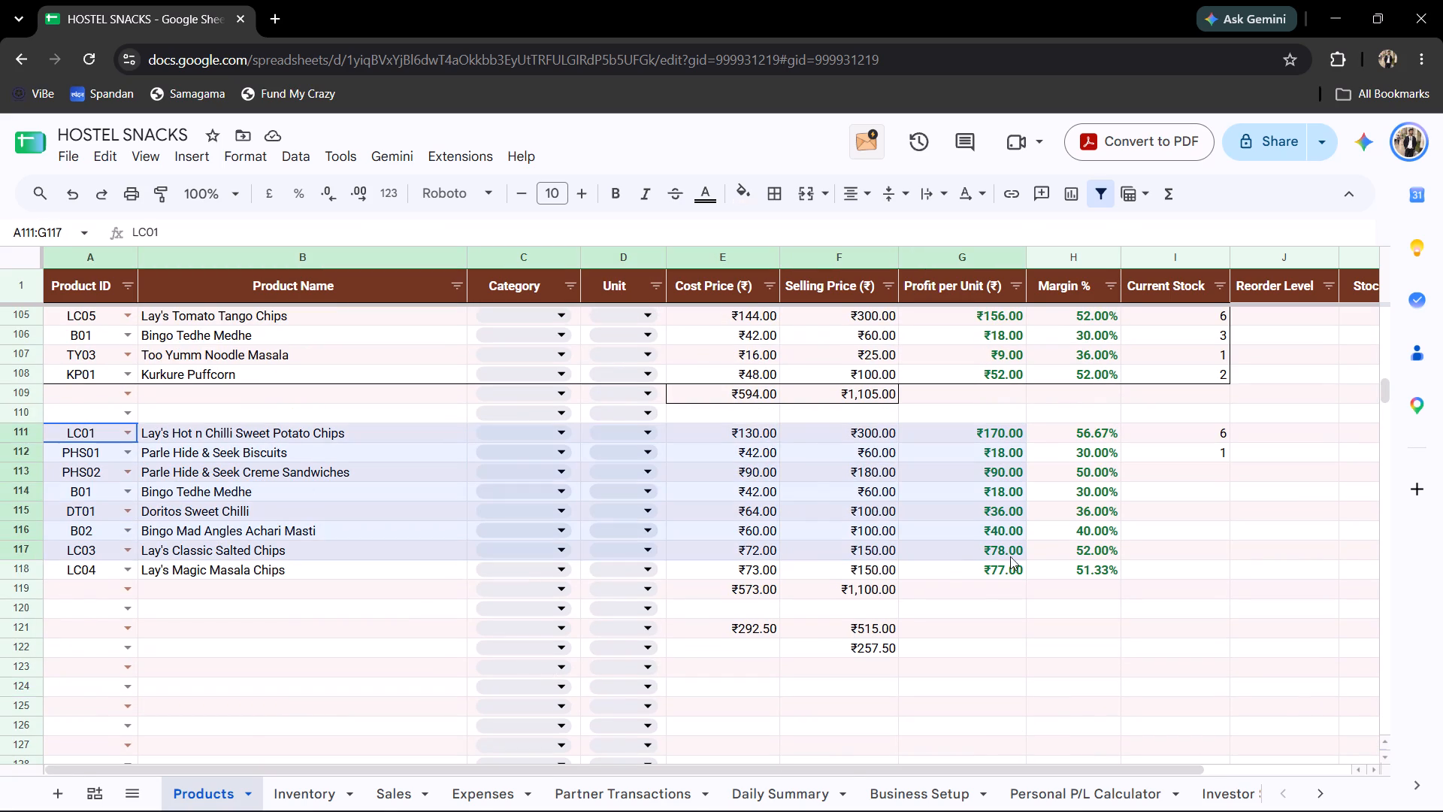
drag(1010, 556, 1170, 580)
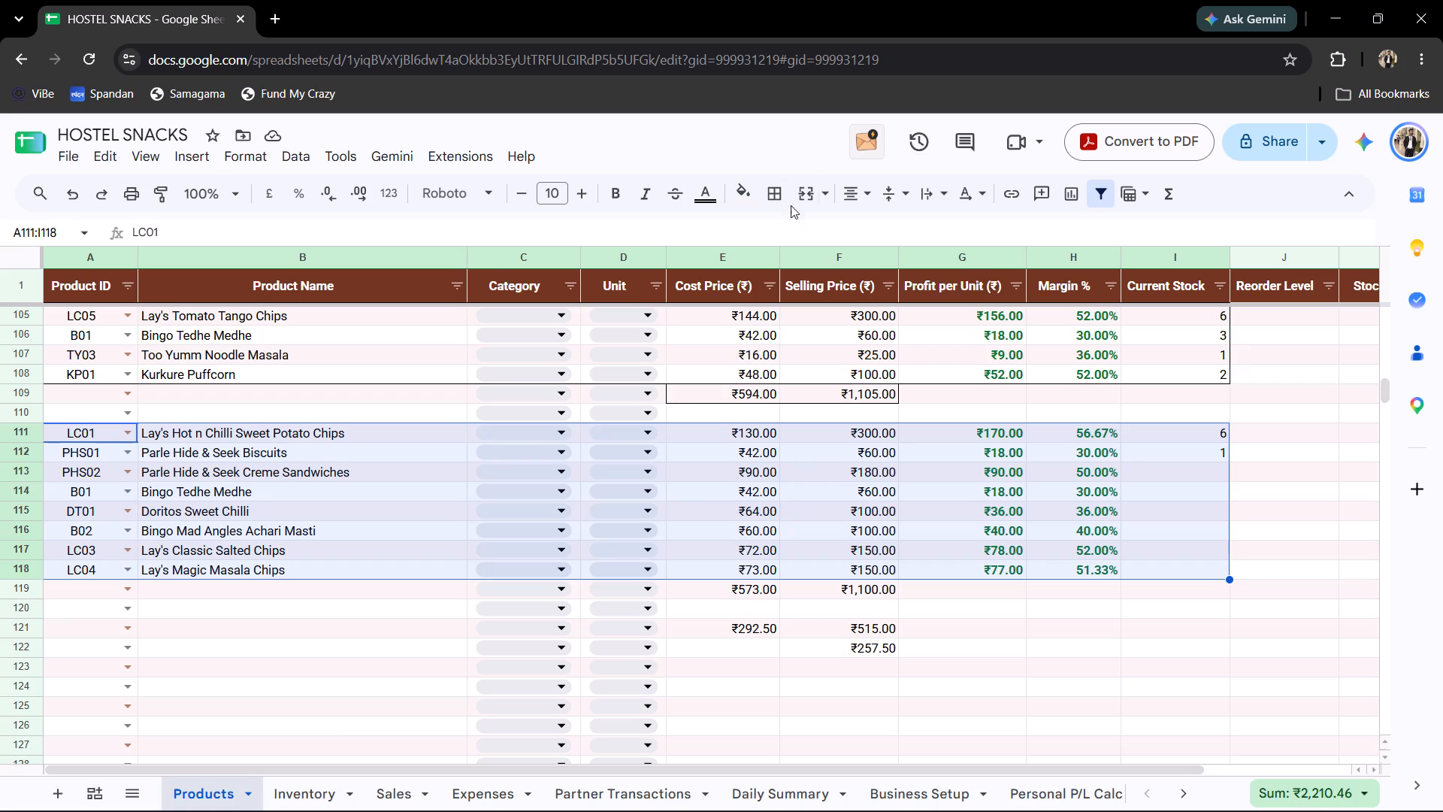
click(778, 201)
click(906, 230)
click(1100, 634)
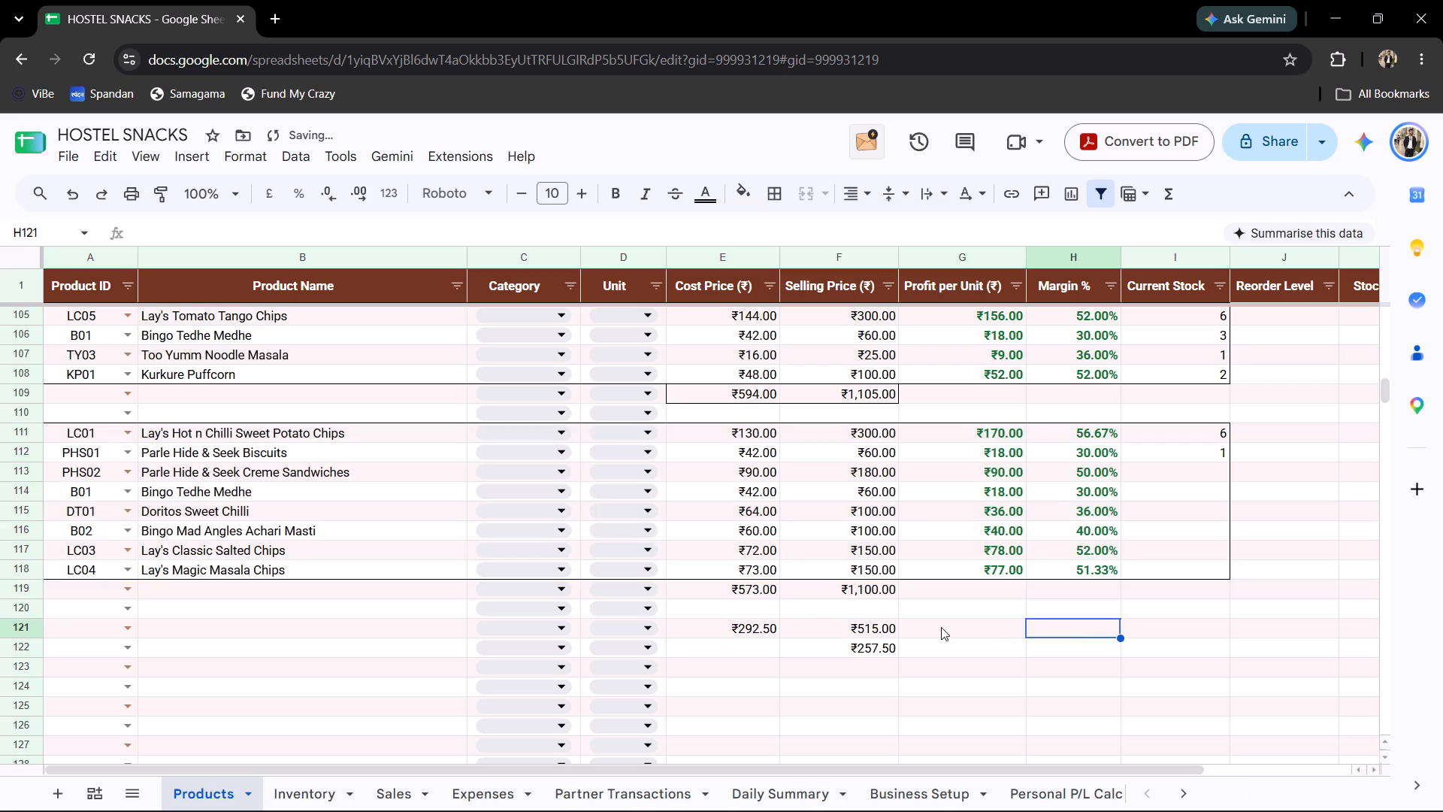
Add an outer border around the block's cost and selling price totals in E119:F119.
drag(745, 595, 789, 595)
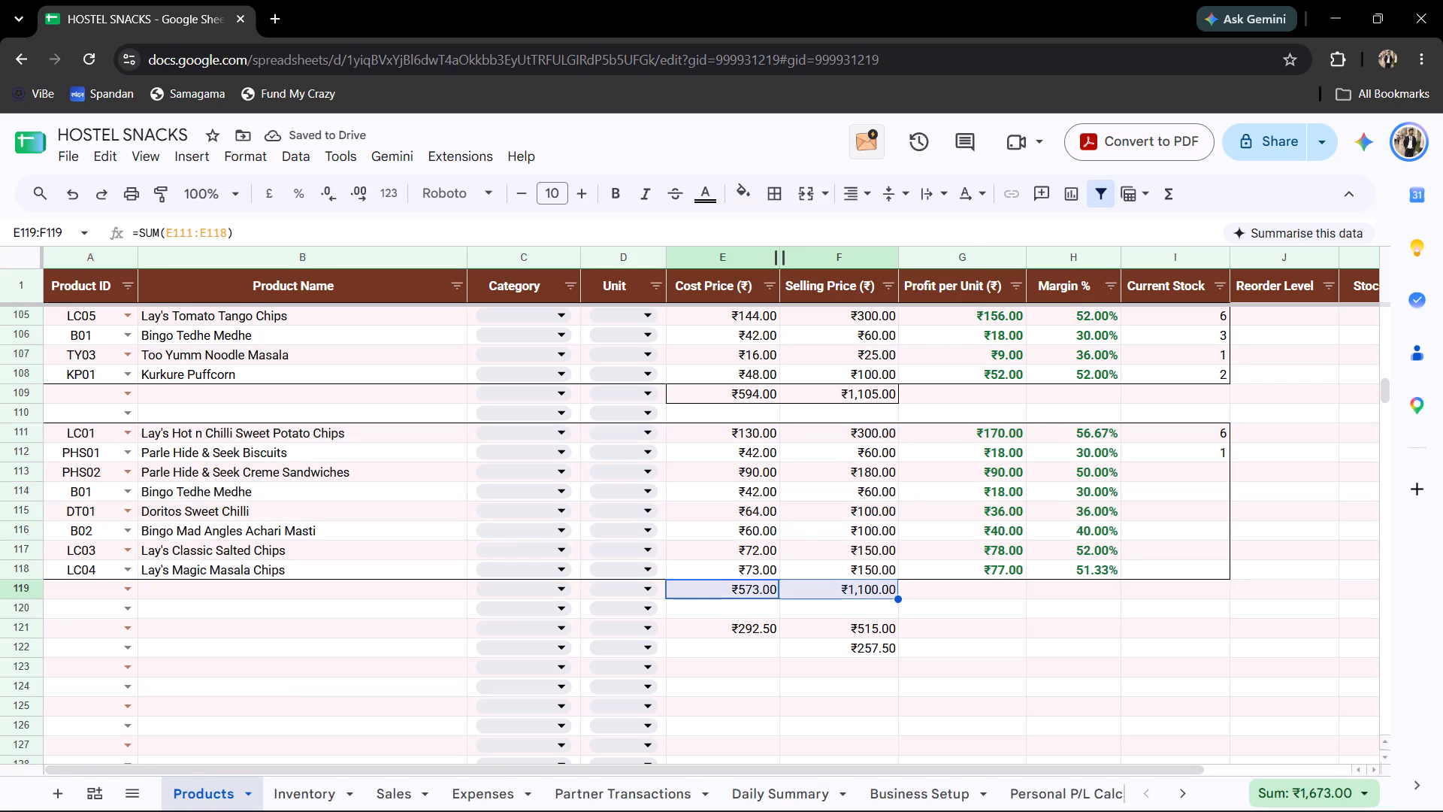
click(781, 207)
click(912, 235)
click(940, 653)
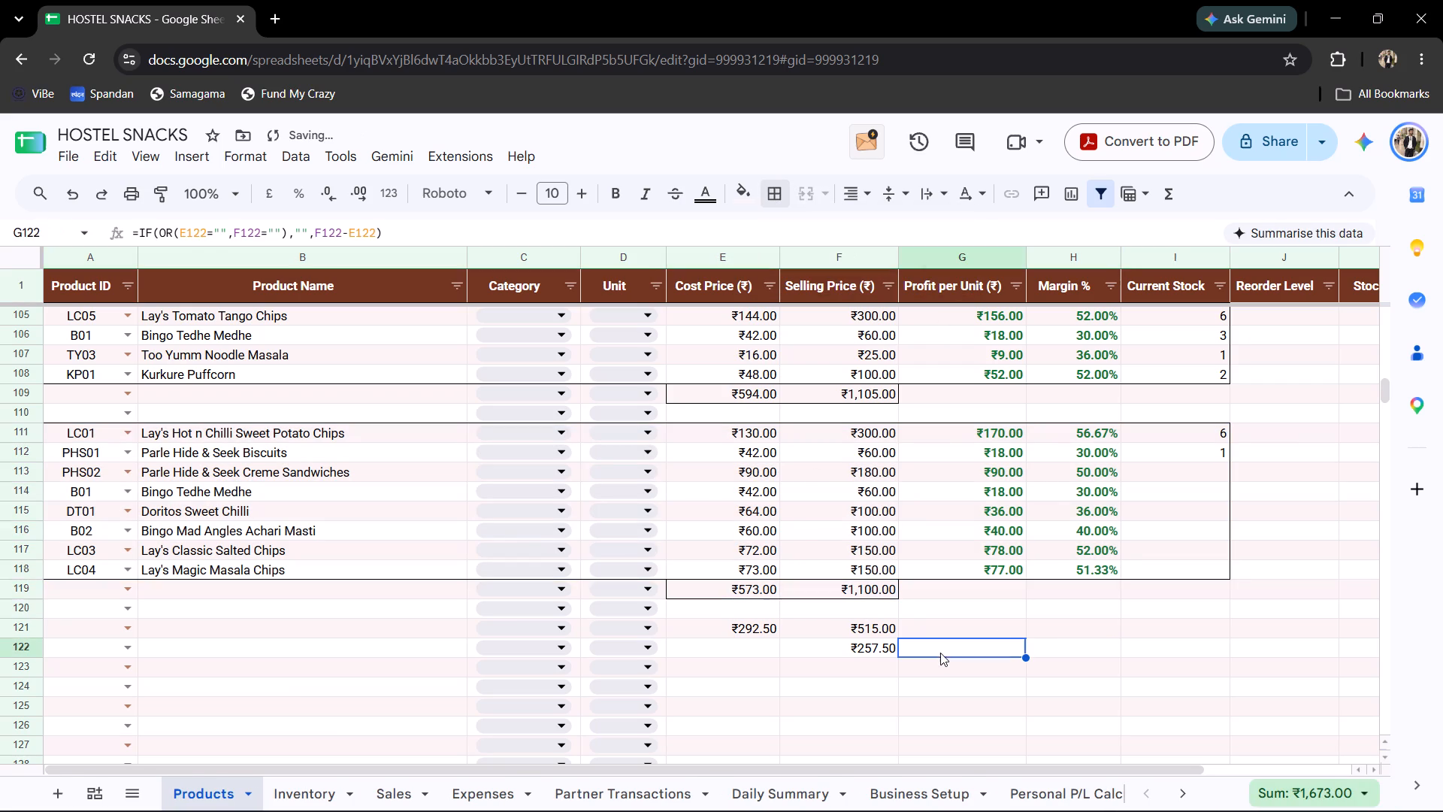
Enter the Current Stock for PHS02, B01, DT01, B02 and LC03 in rows 113 to 117 as 2, 3, 2, 2 and 3.
click(1202, 475)
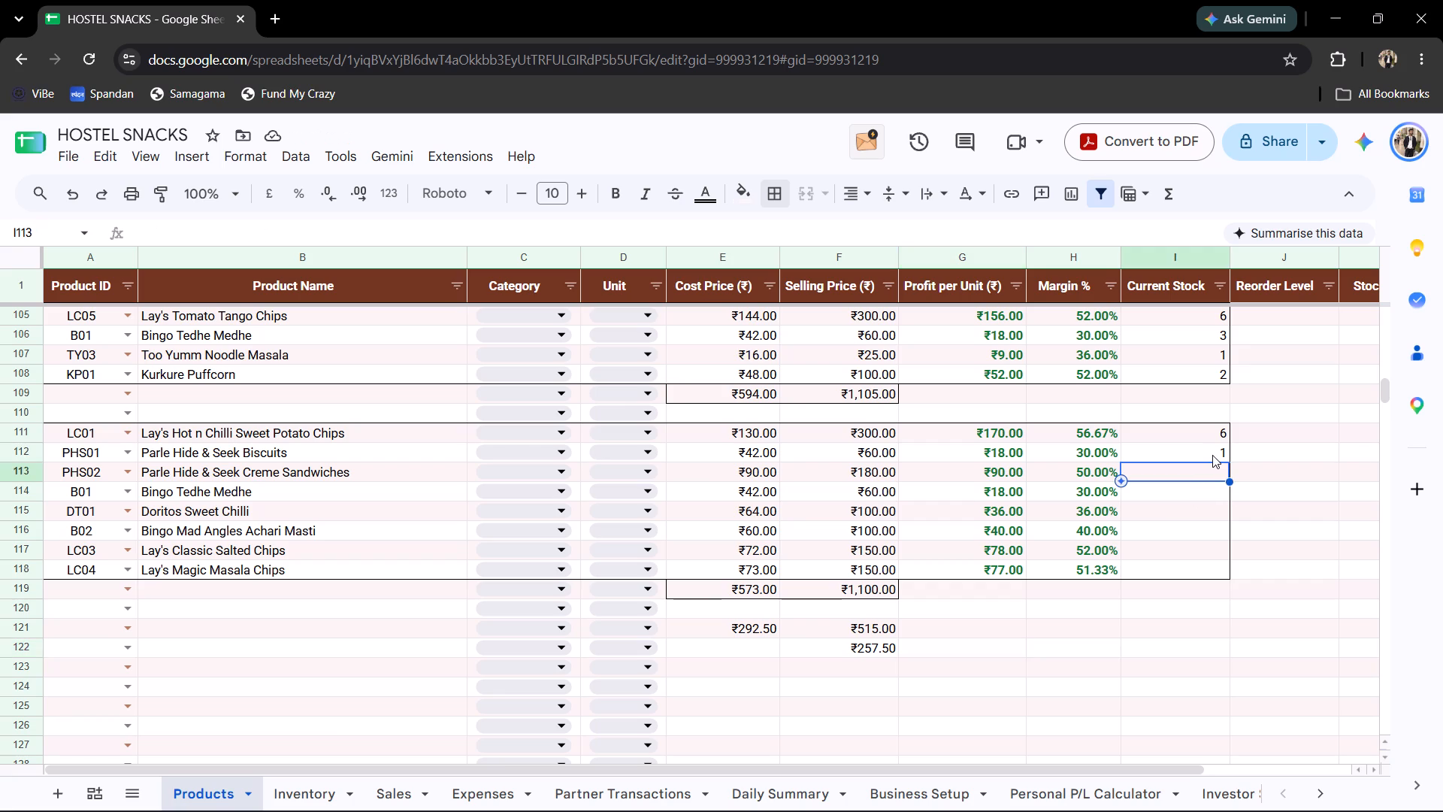
key(2)
key(Return)
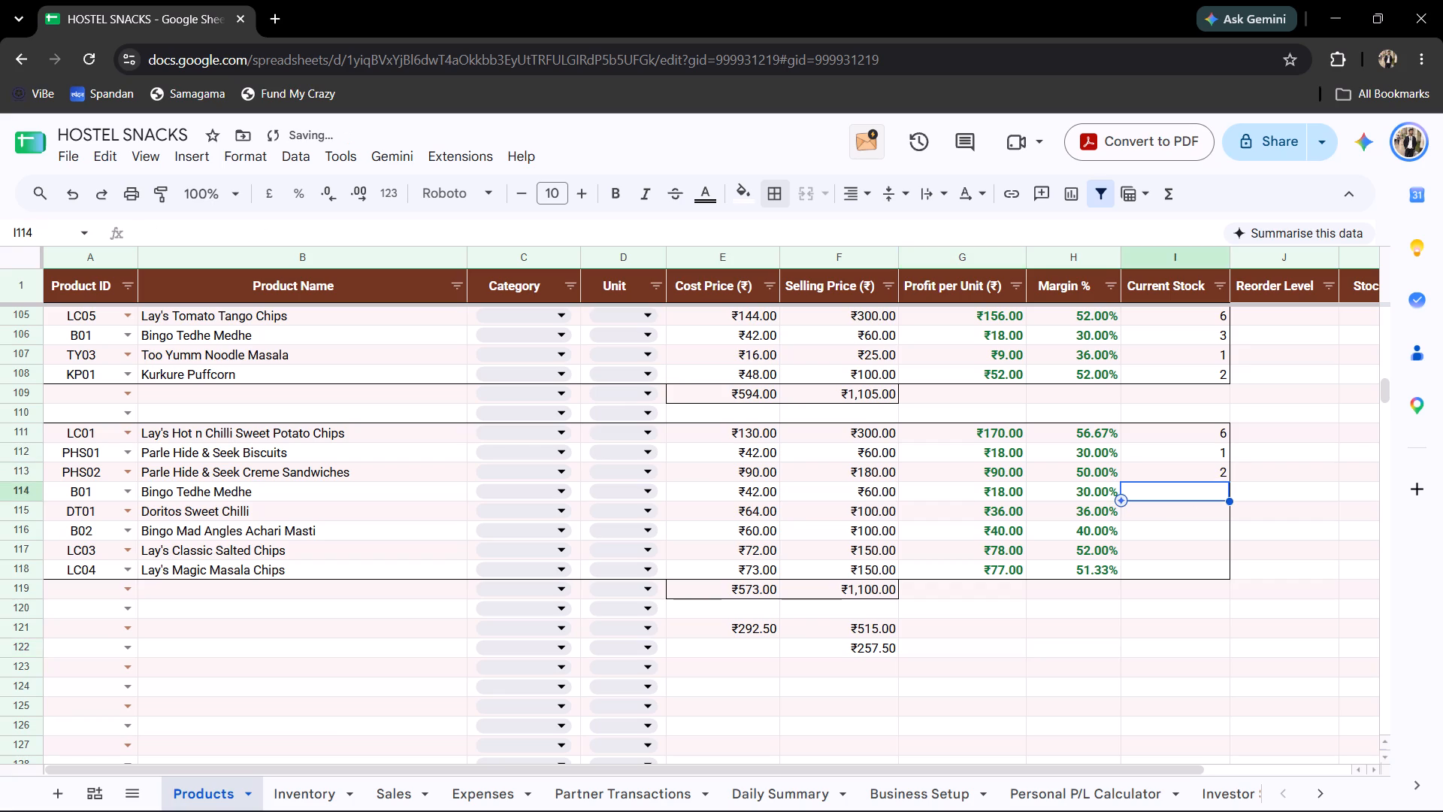
key(3)
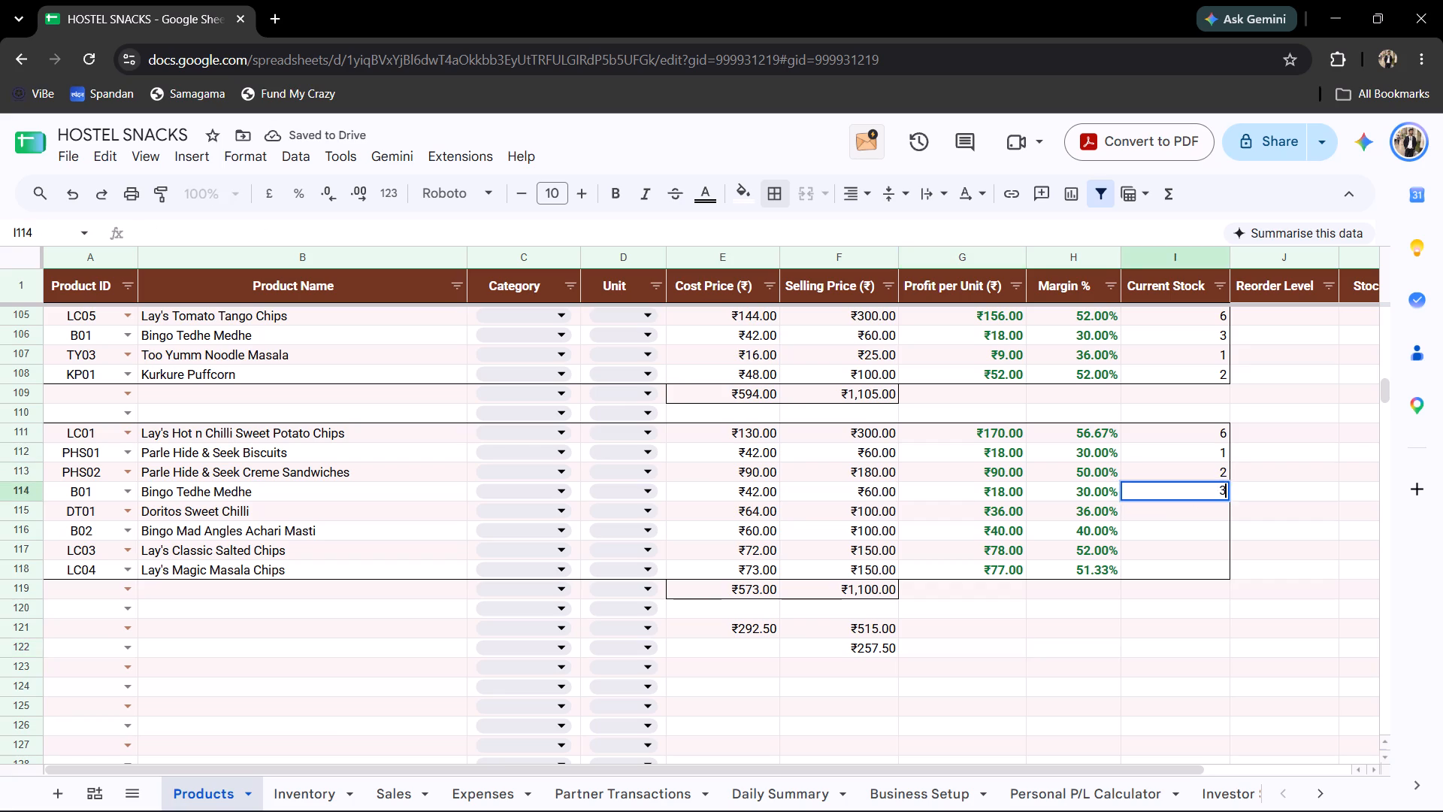
key(Return)
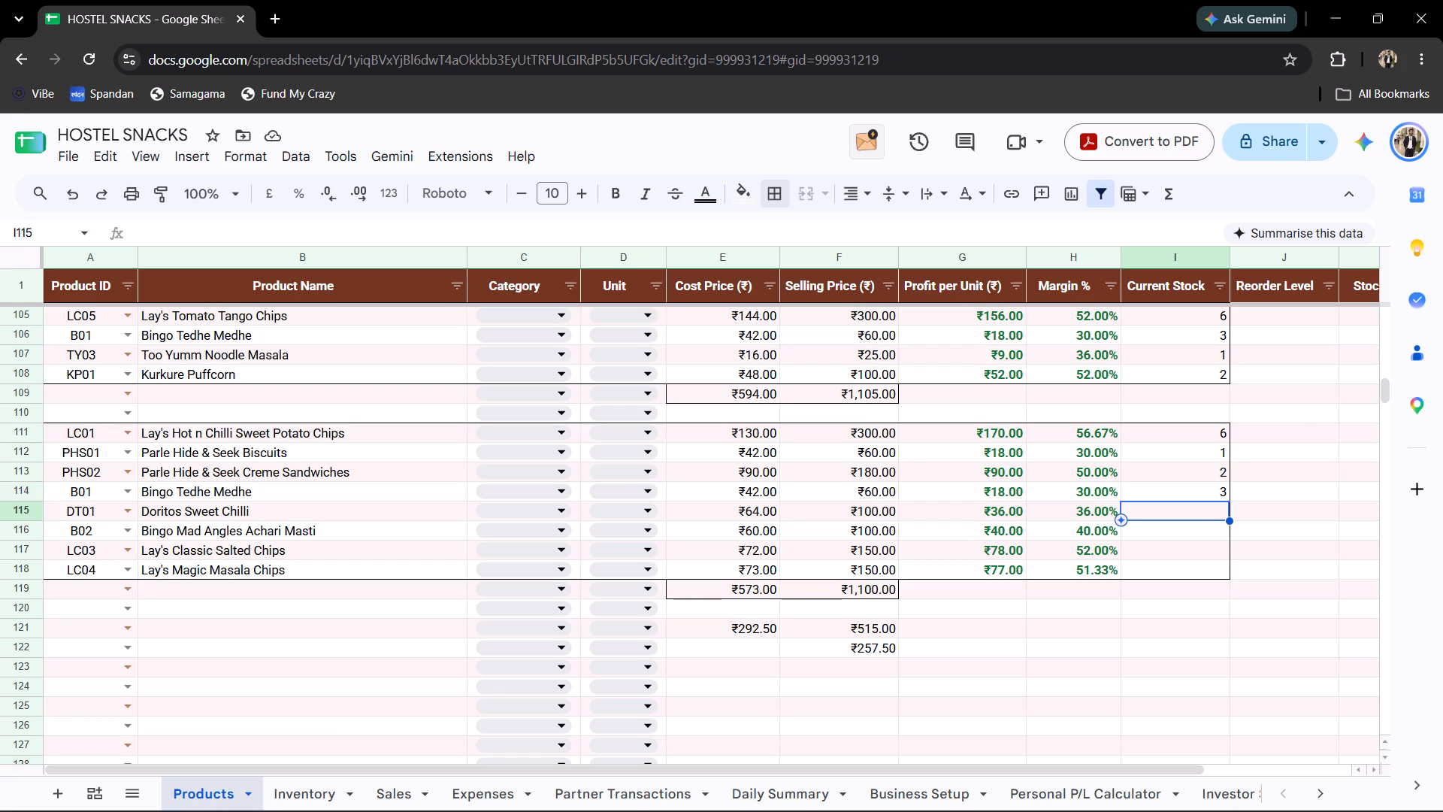
key(2)
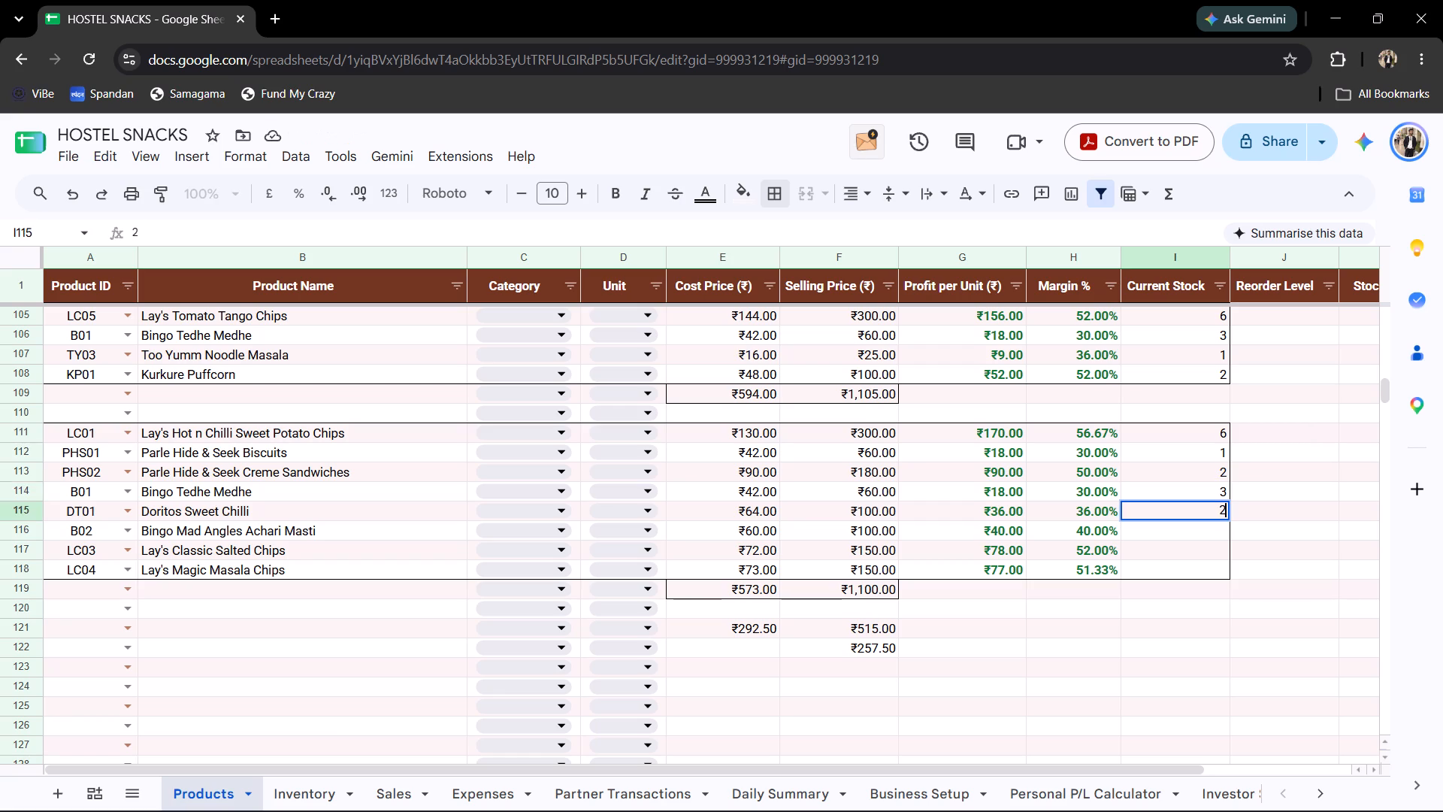
key(Return)
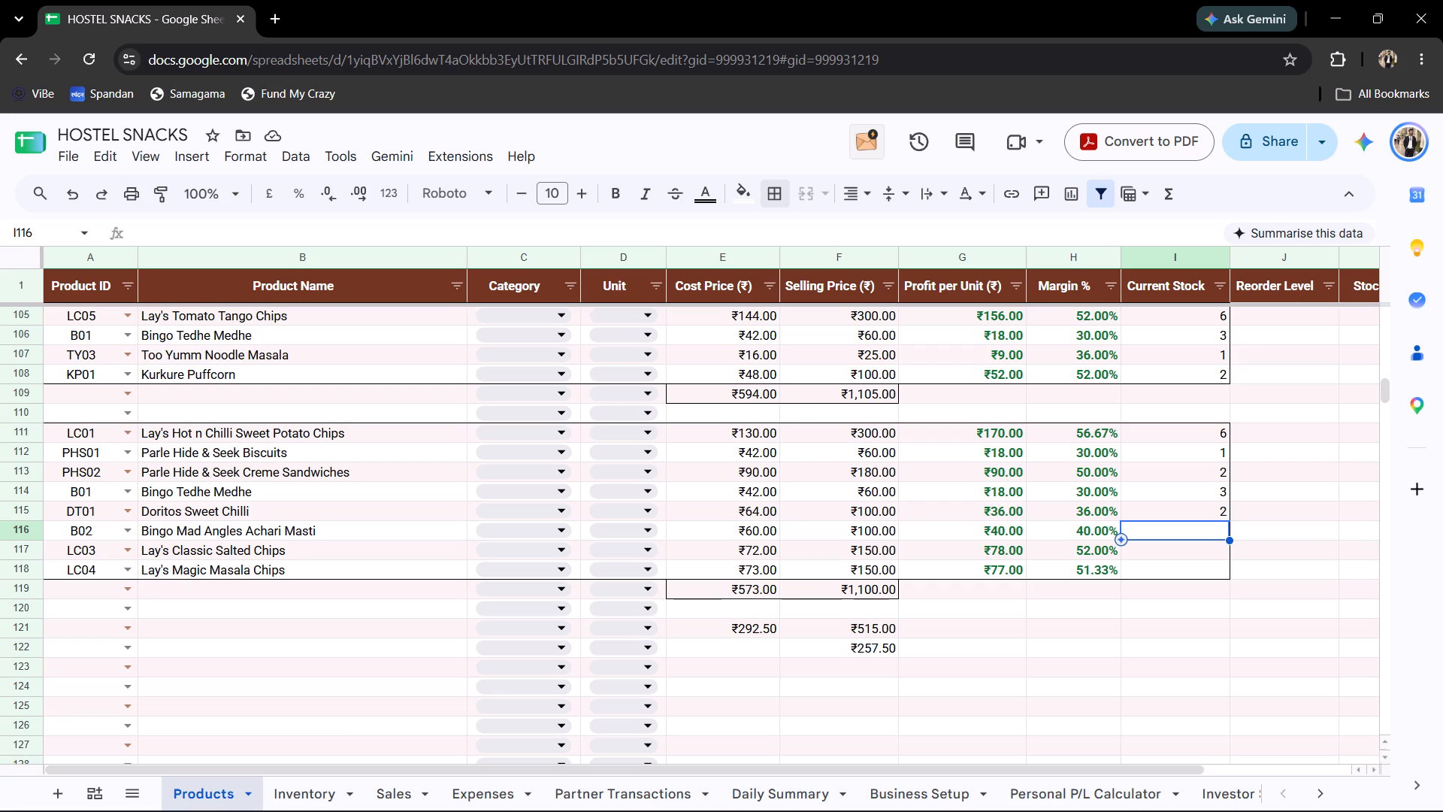
key(2)
key(Return)
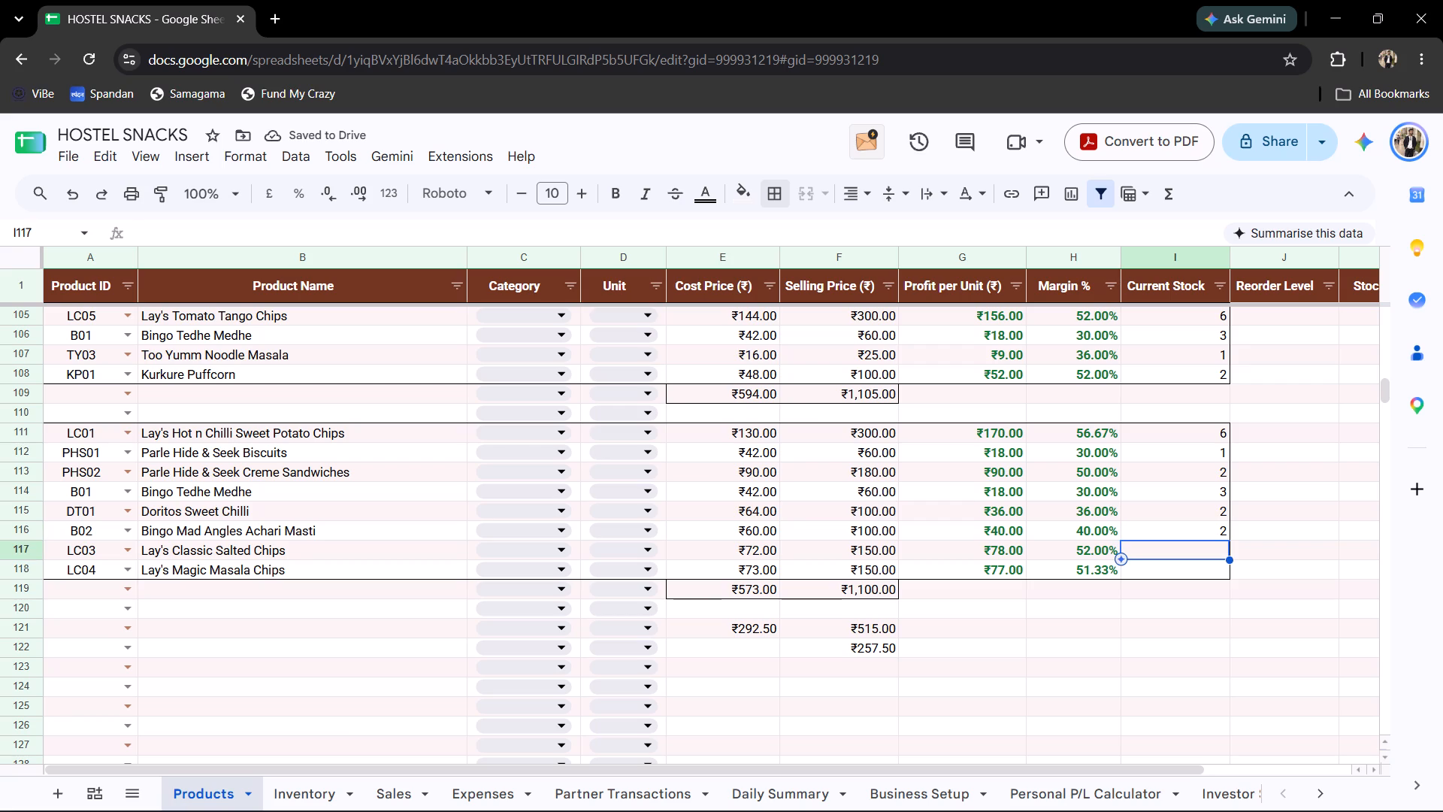
key(3)
key(Return)
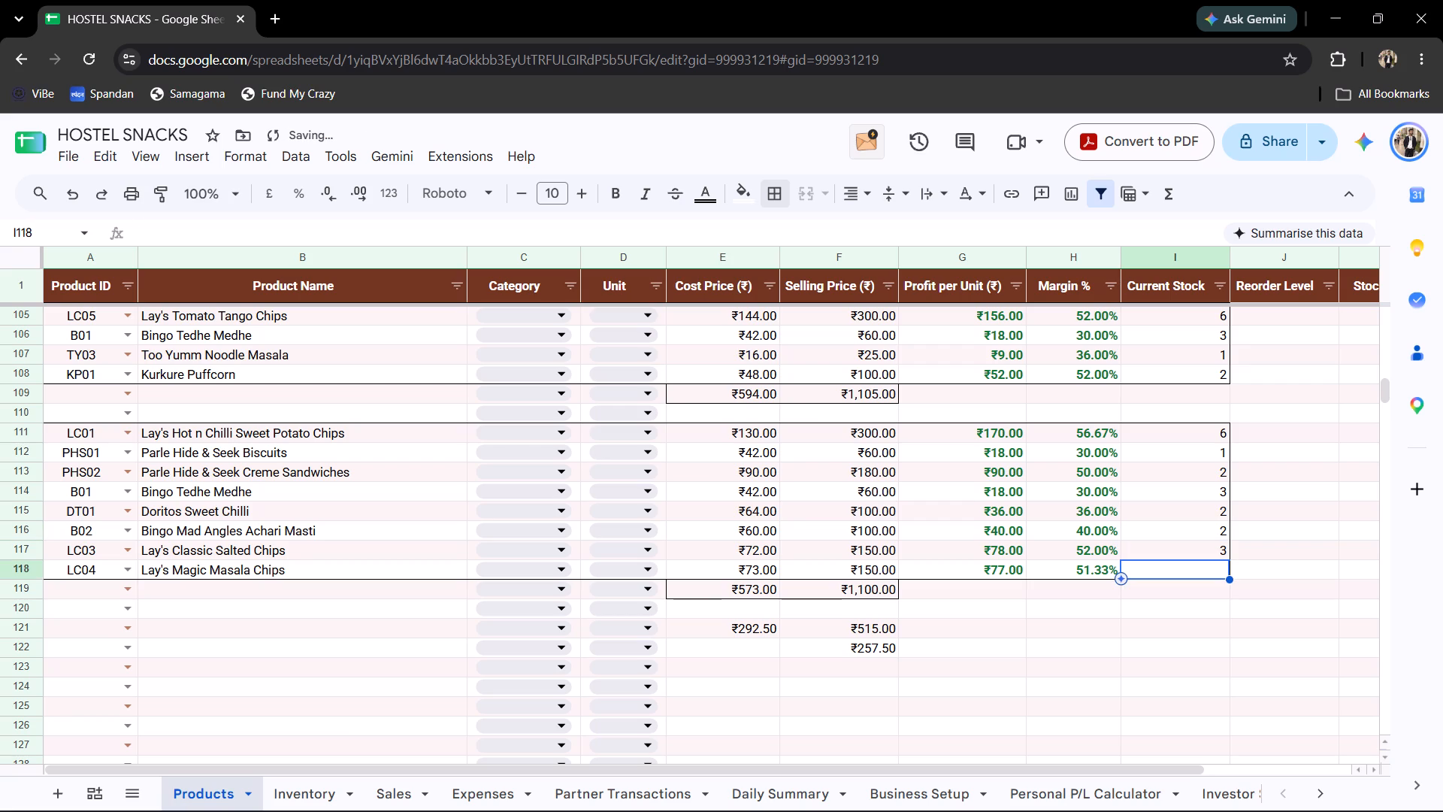
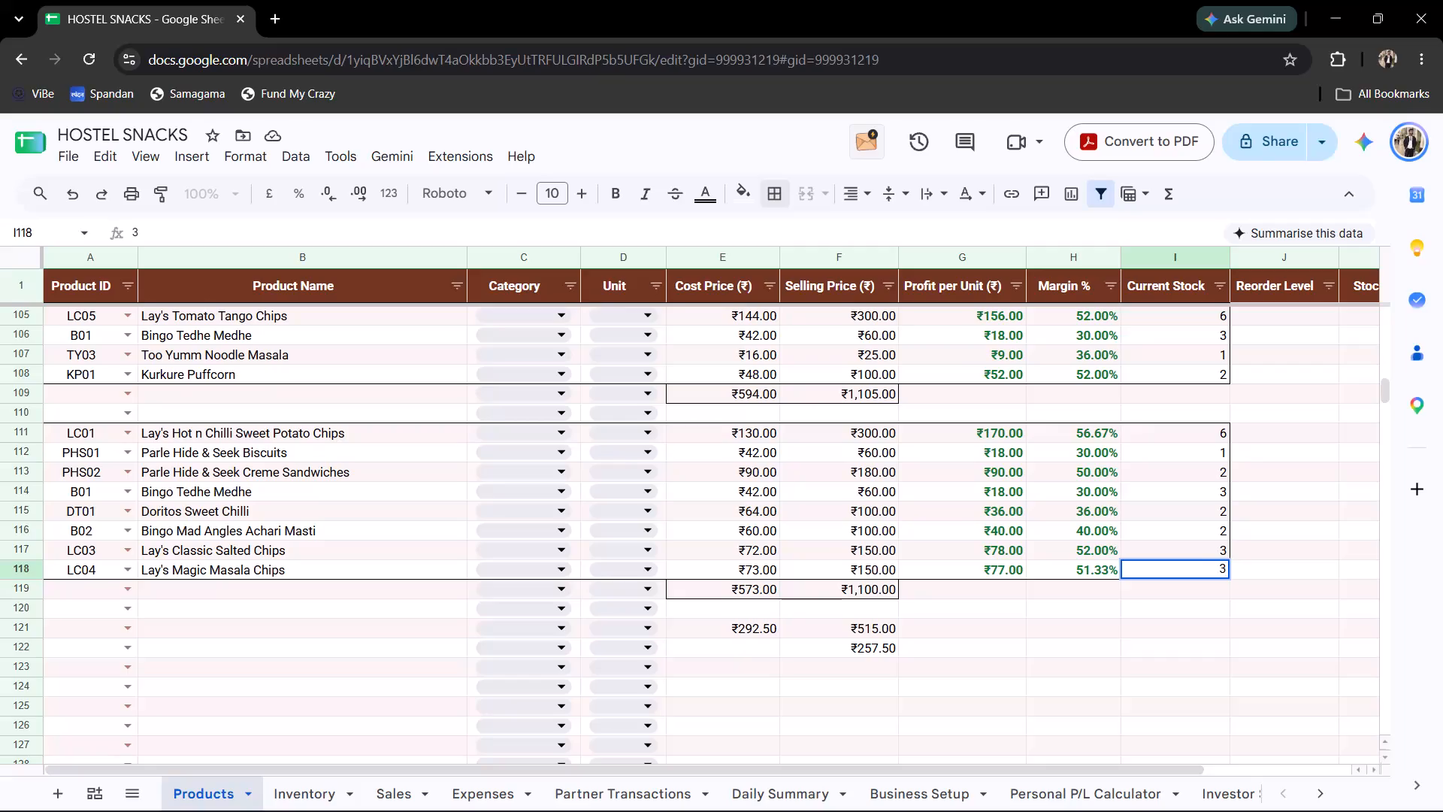
Set the Current Stock for LC04, Lay's Magic Masala Chips, in row 118 to 6.
key(BackSpace)
key(6)
key(Return)
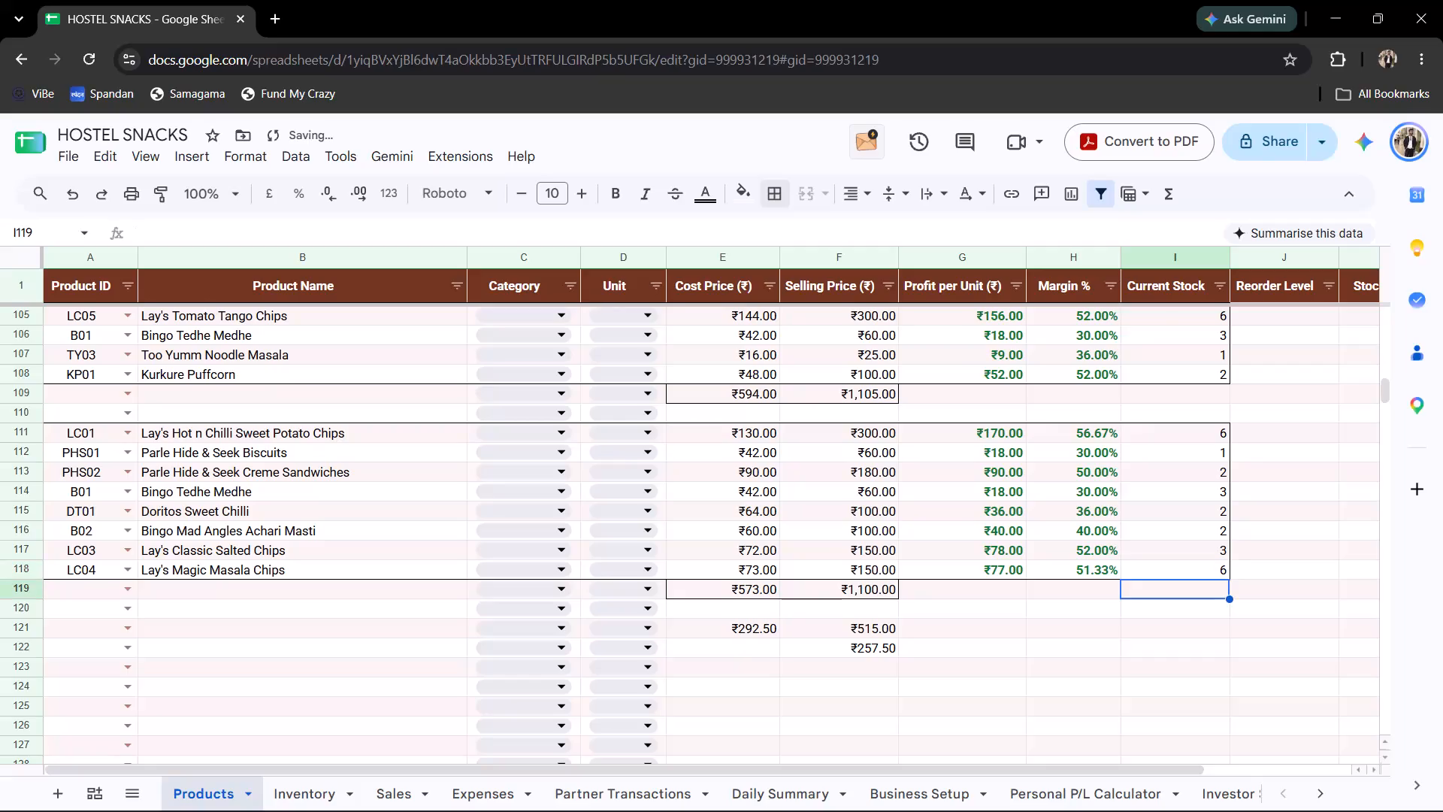
Examine the separate cost and selling price figures in E121:F122 below the latest block's totals, glancing back at the earlier product blocks.
click(939, 589)
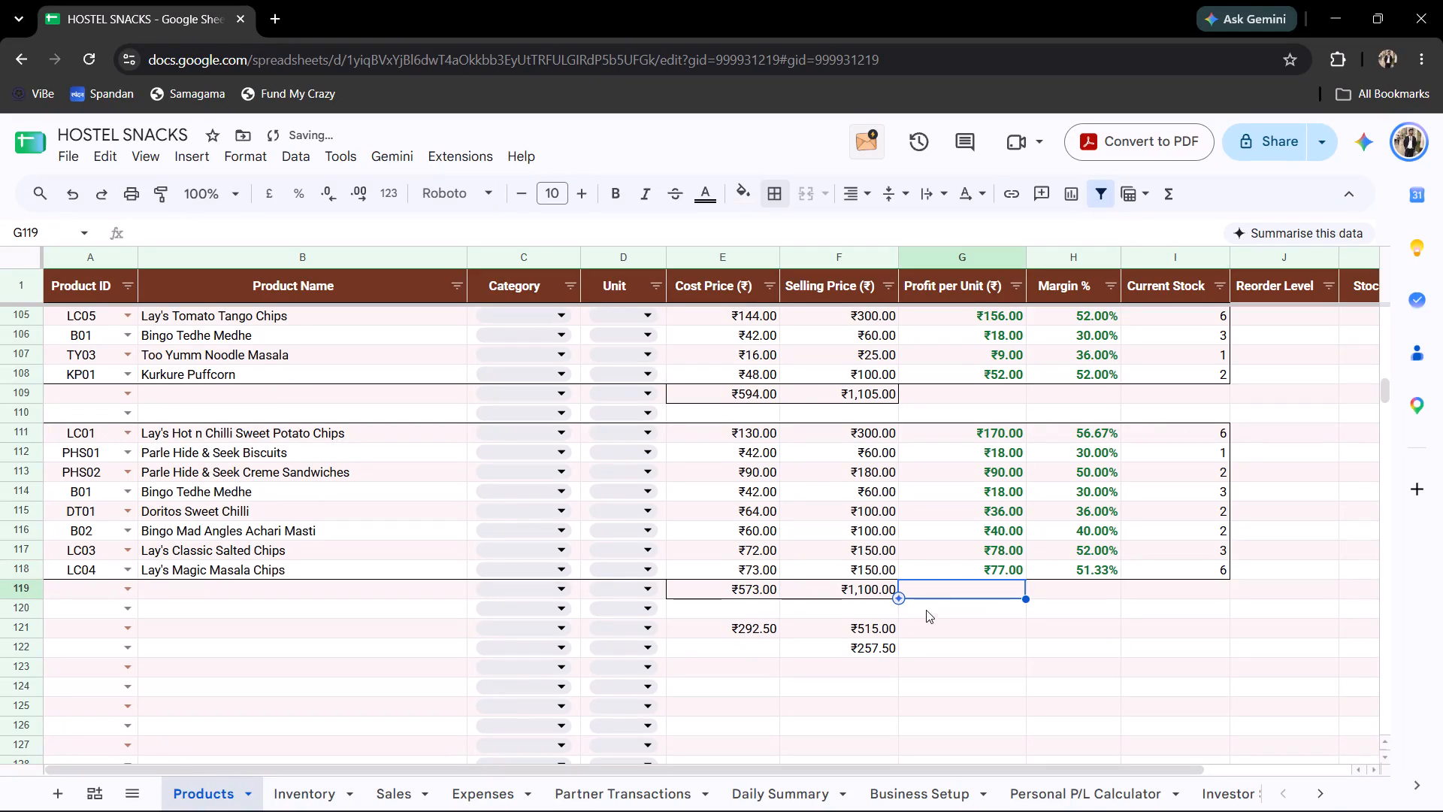
click(926, 615)
click(924, 626)
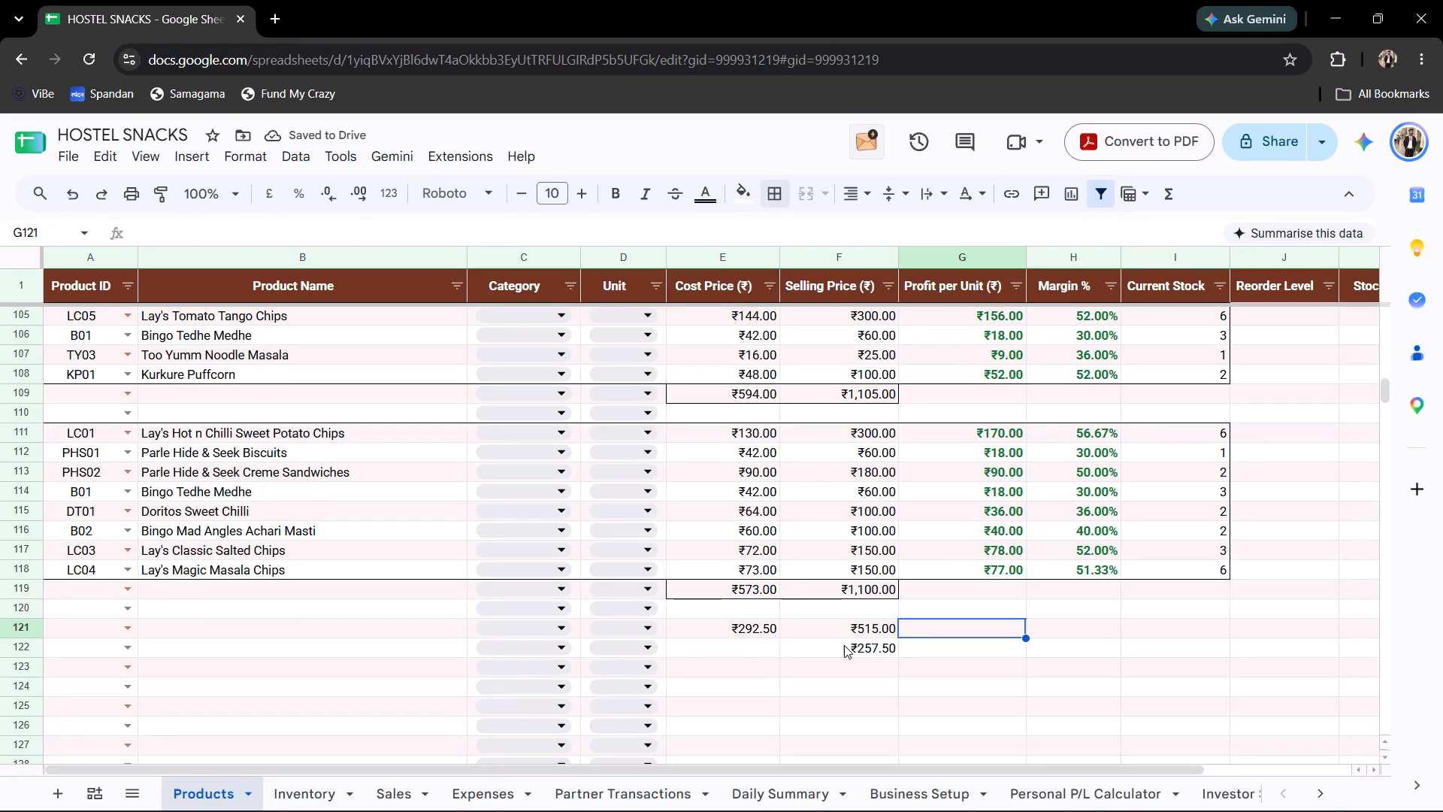
click(844, 645)
click(843, 625)
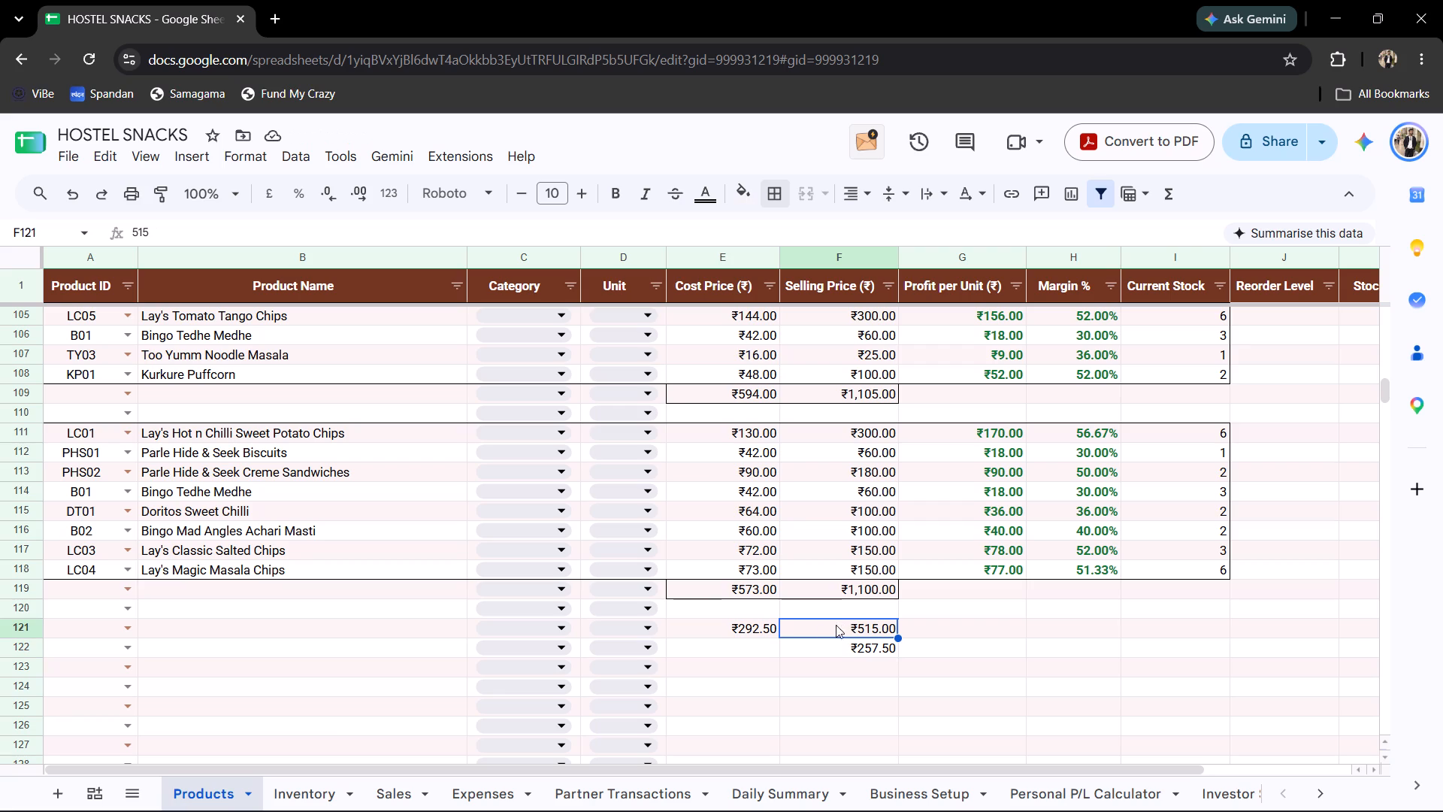
click(761, 637)
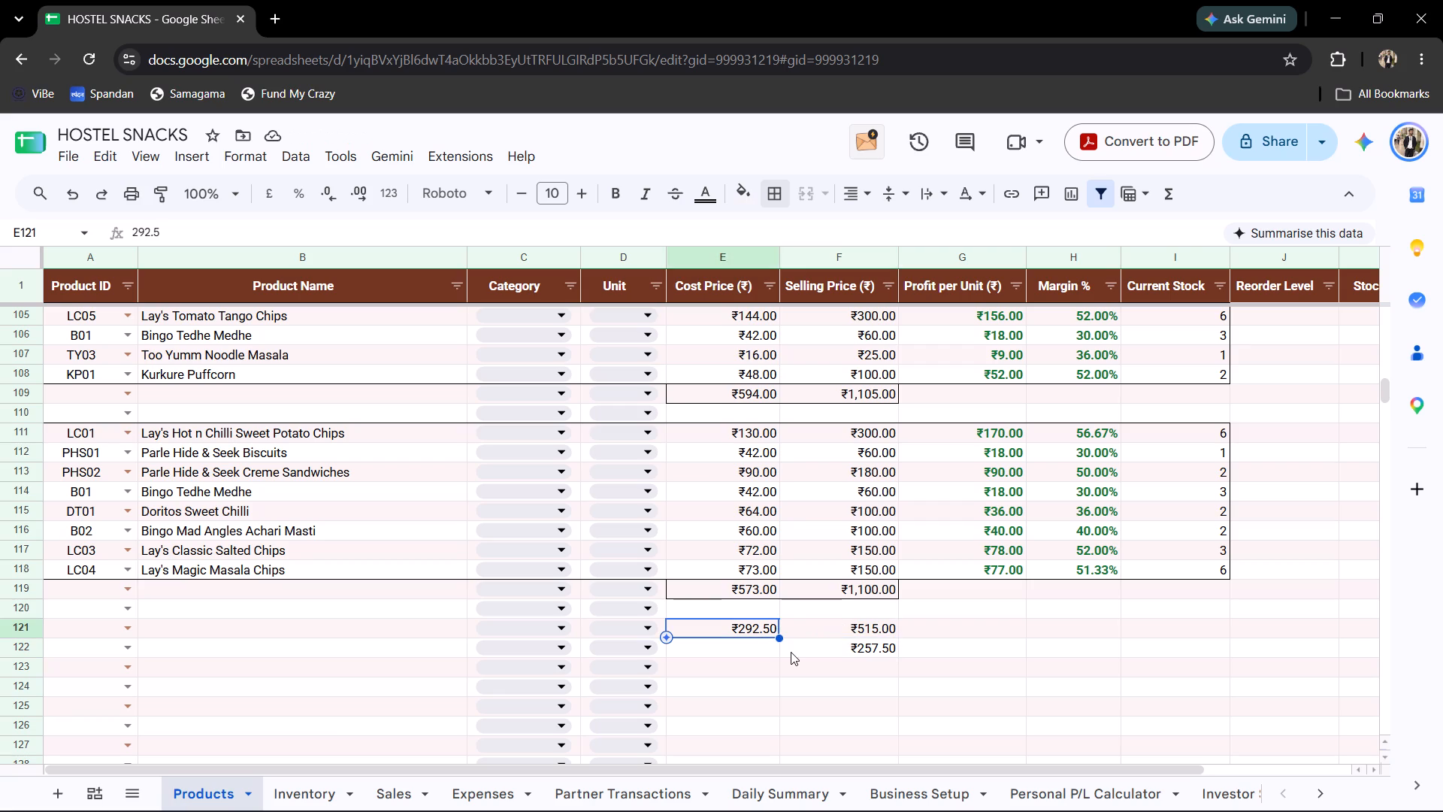
click(791, 652)
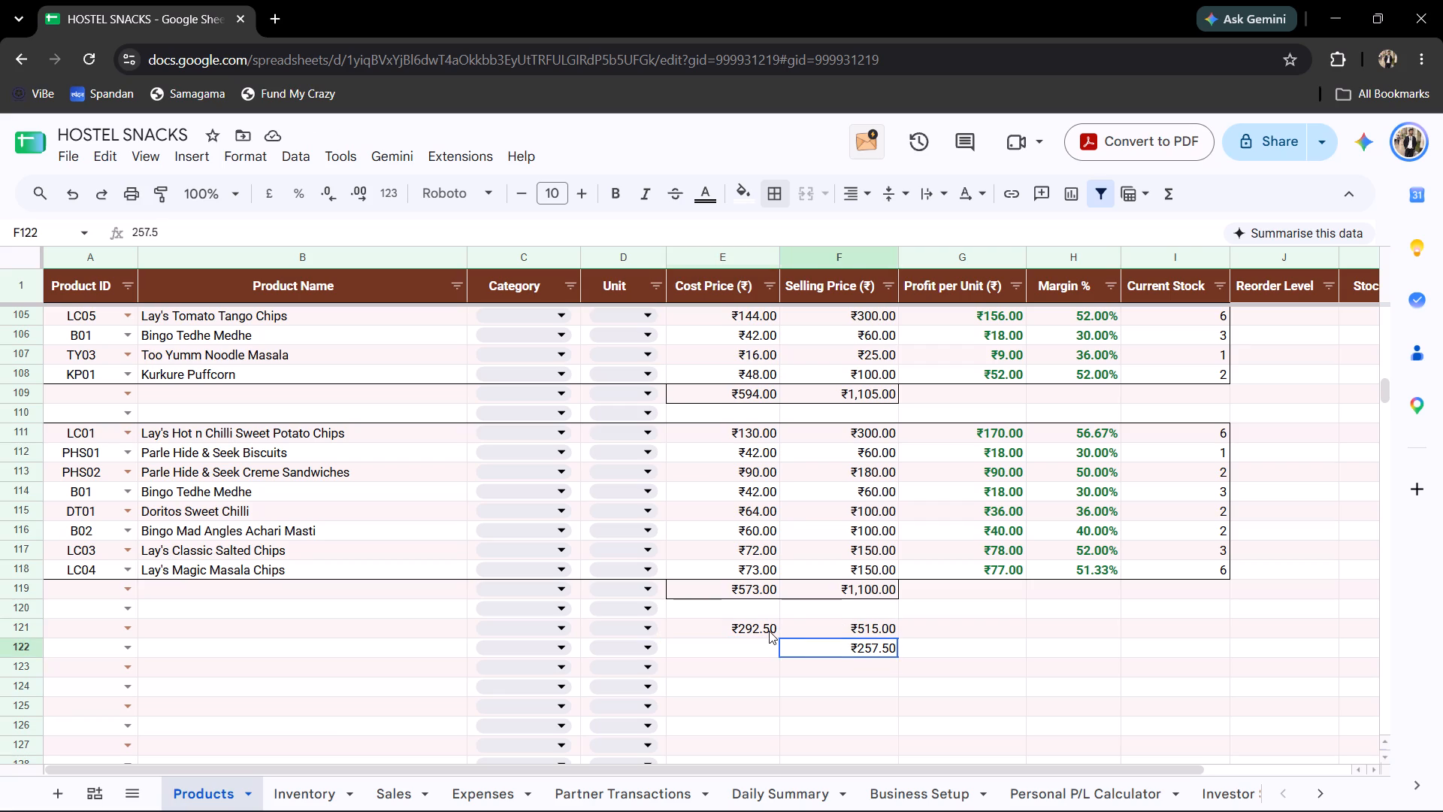
click(769, 631)
click(797, 639)
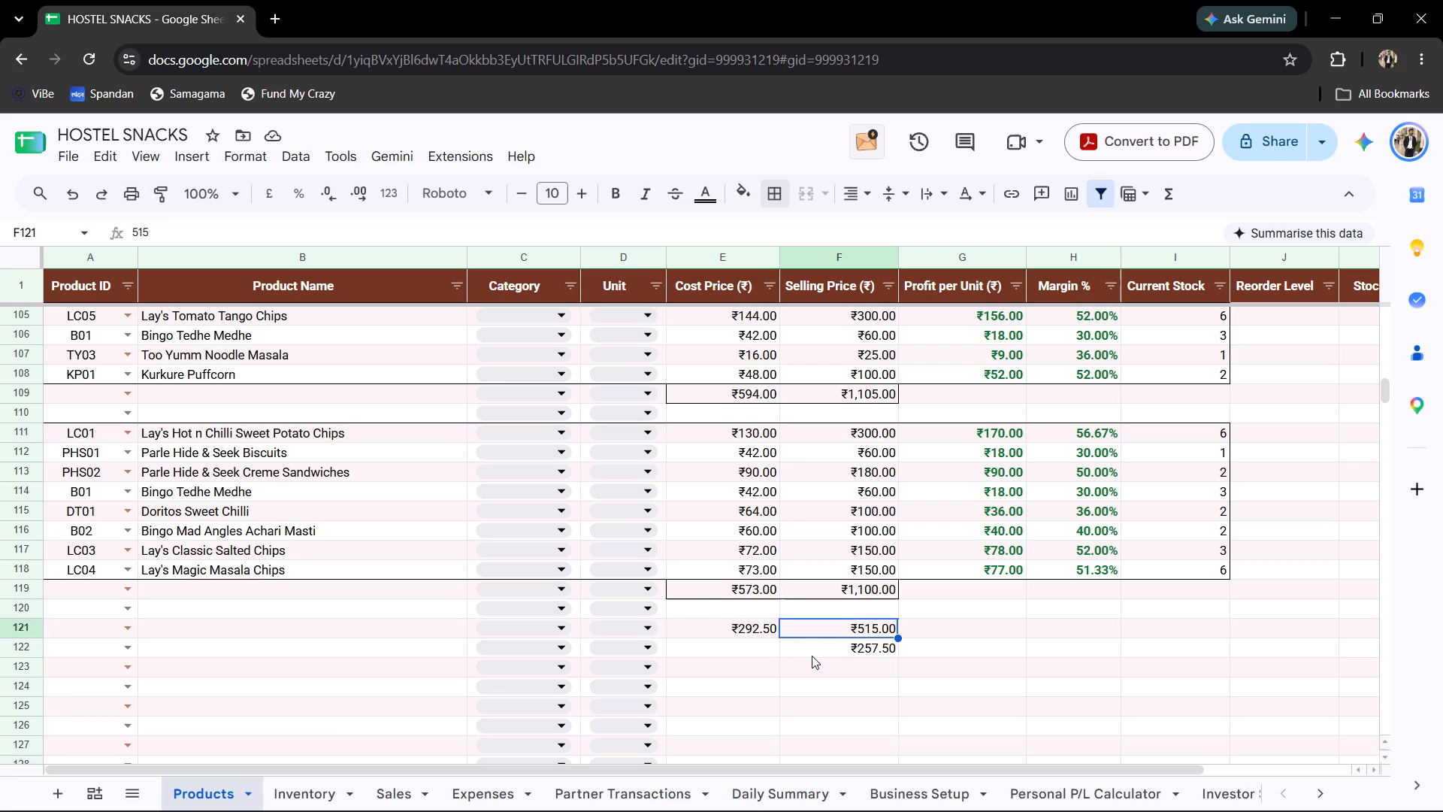
click(812, 656)
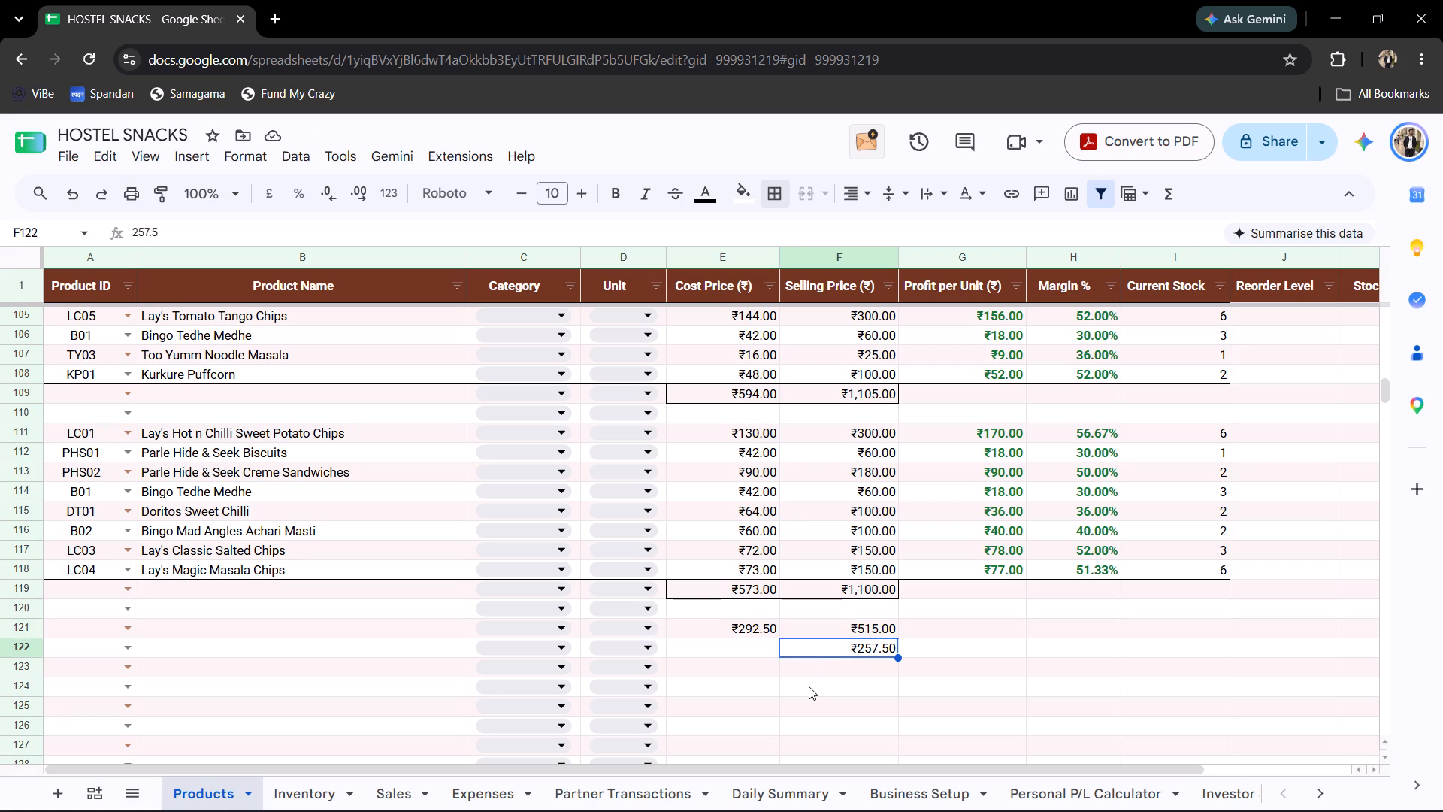
click(778, 632)
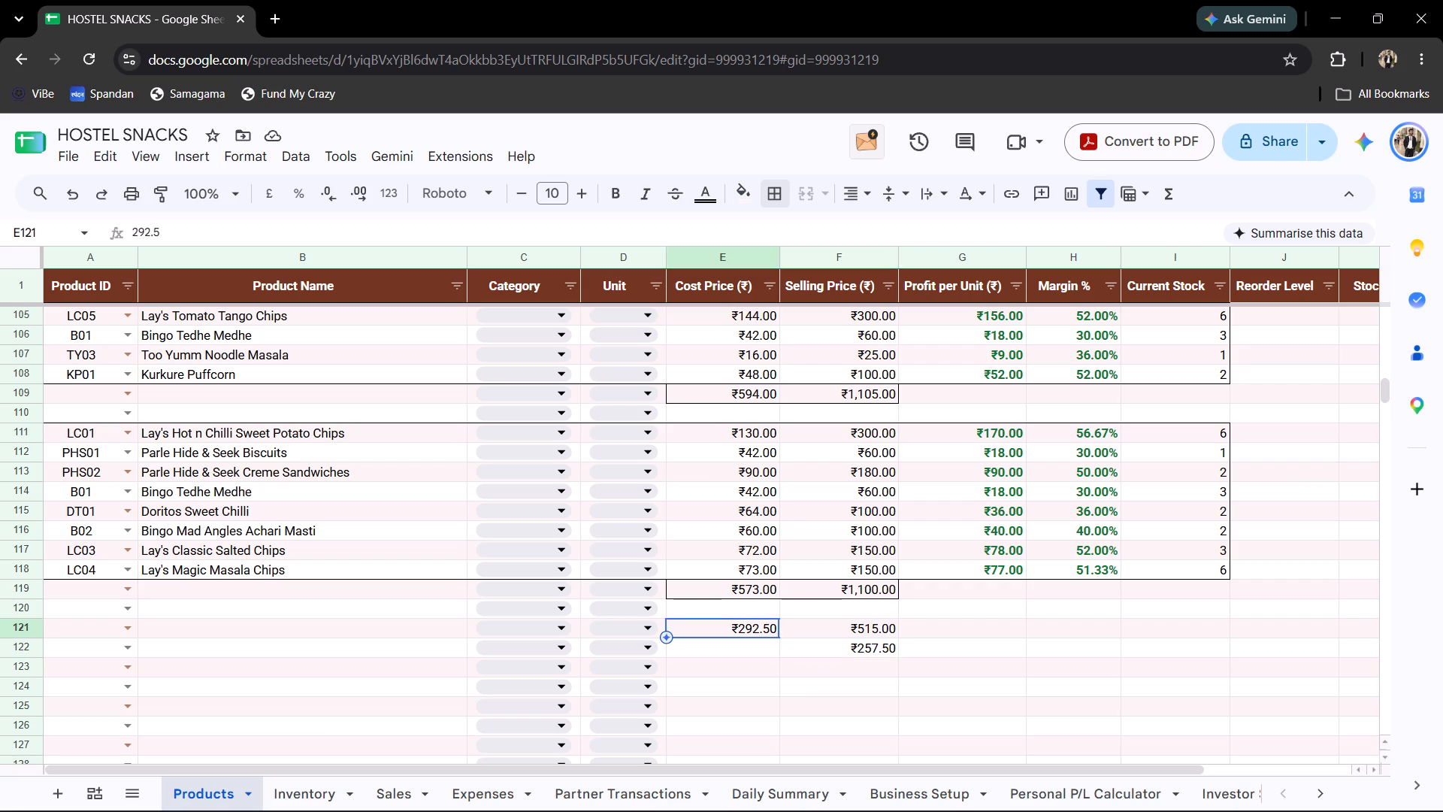
click(800, 630)
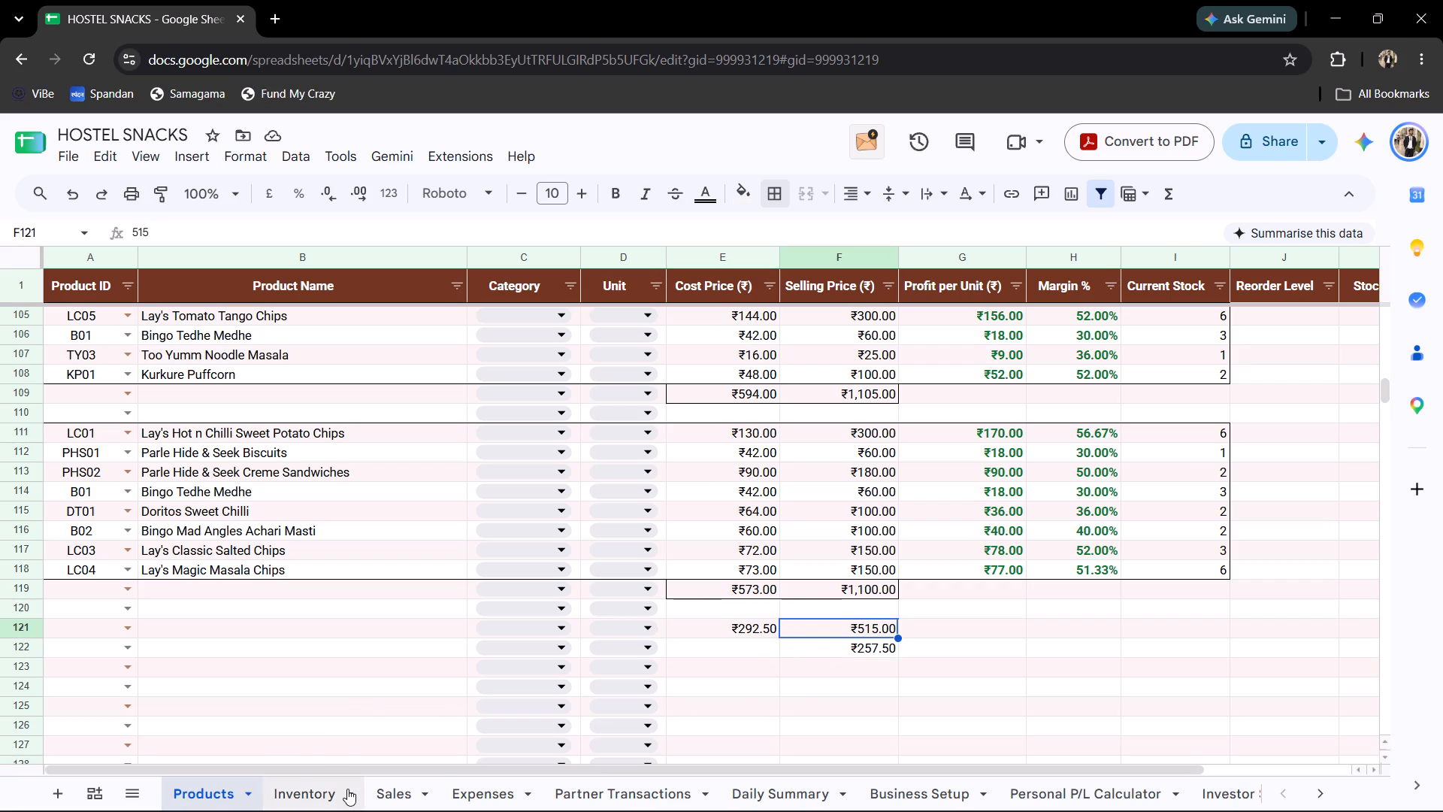
scroll(347, 789, down, 7)
scroll(349, 783, up, 7)
scroll(370, 767, down, 5)
scroll(382, 767, up, 10)
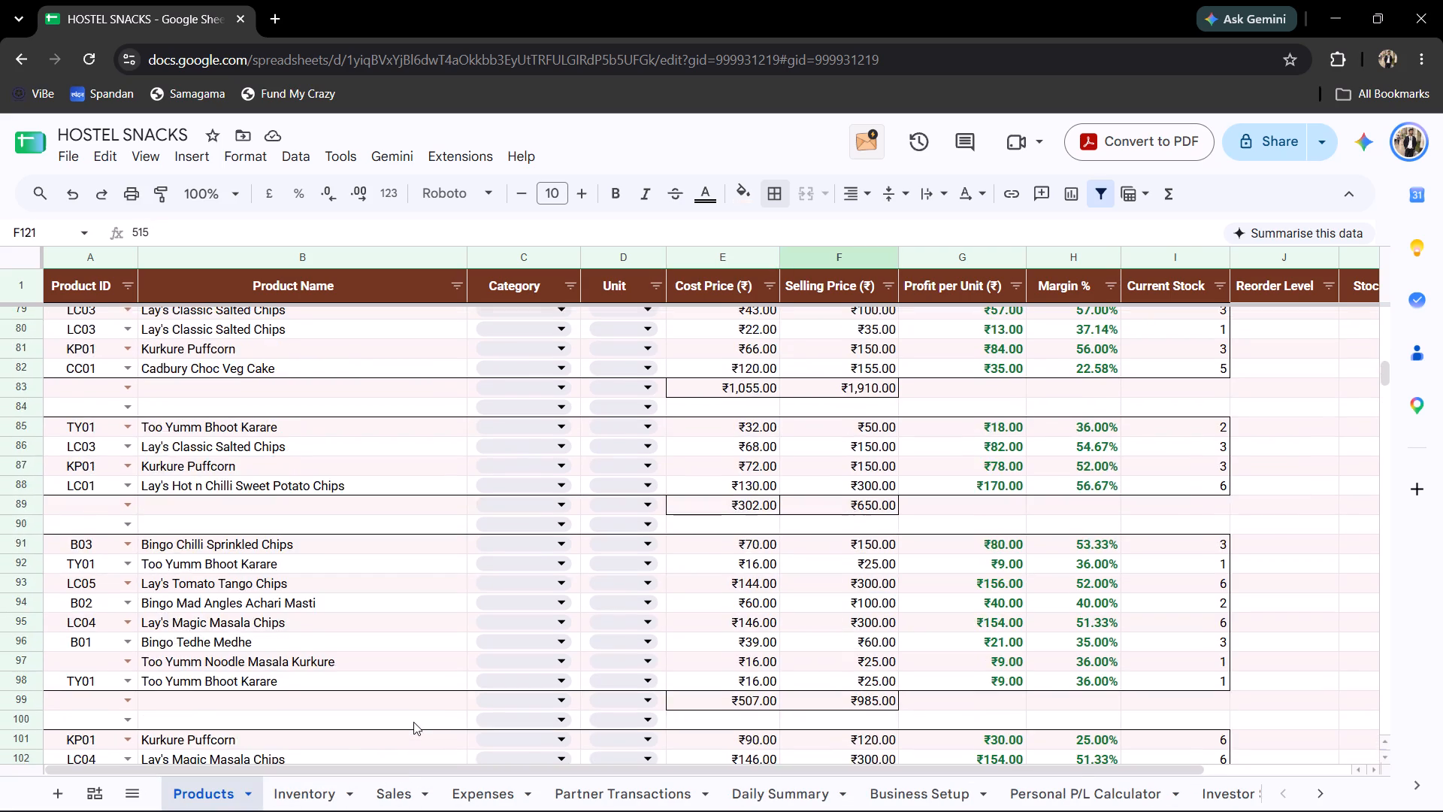
scroll(434, 705, down, 6)
scroll(440, 701, up, 1)
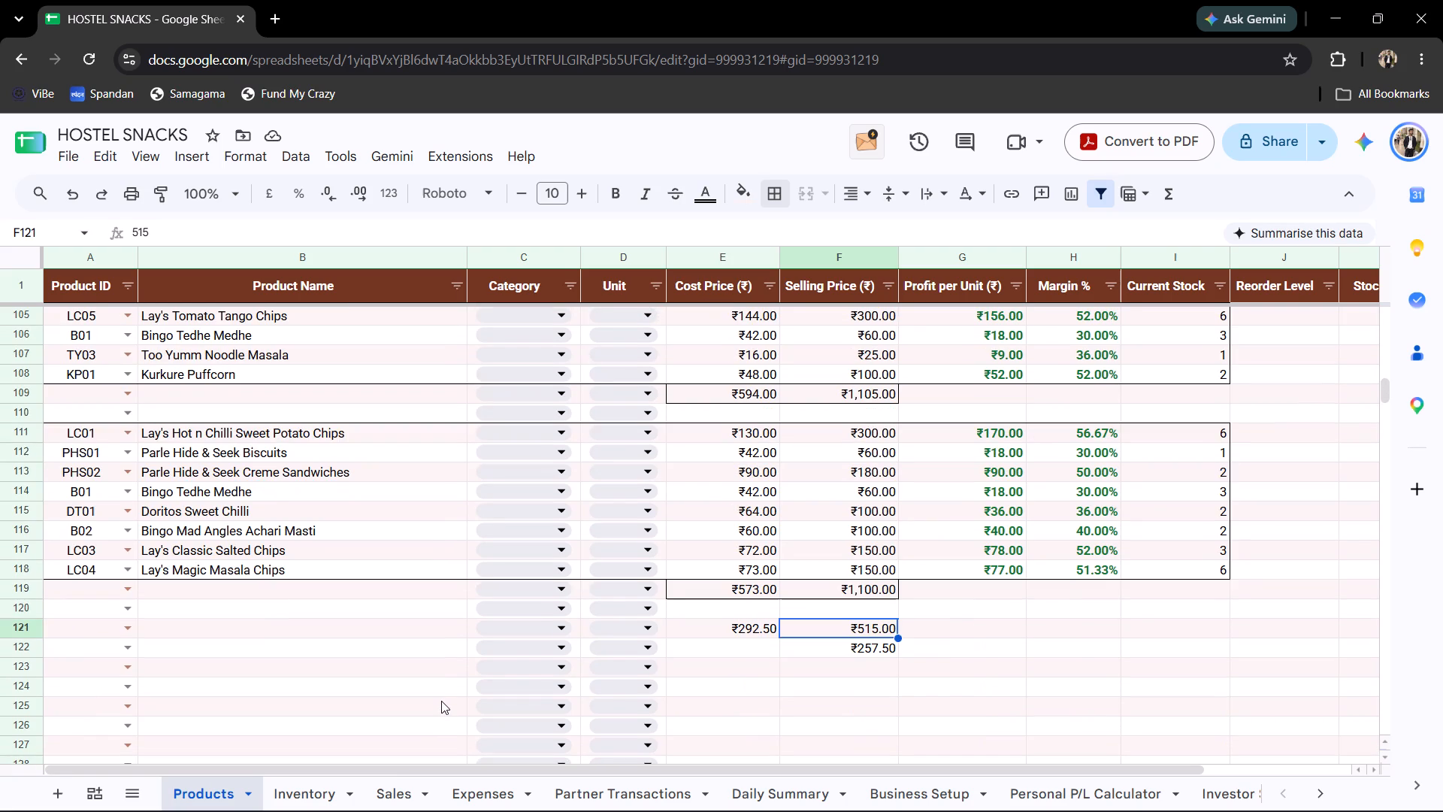
click(834, 645)
click(752, 641)
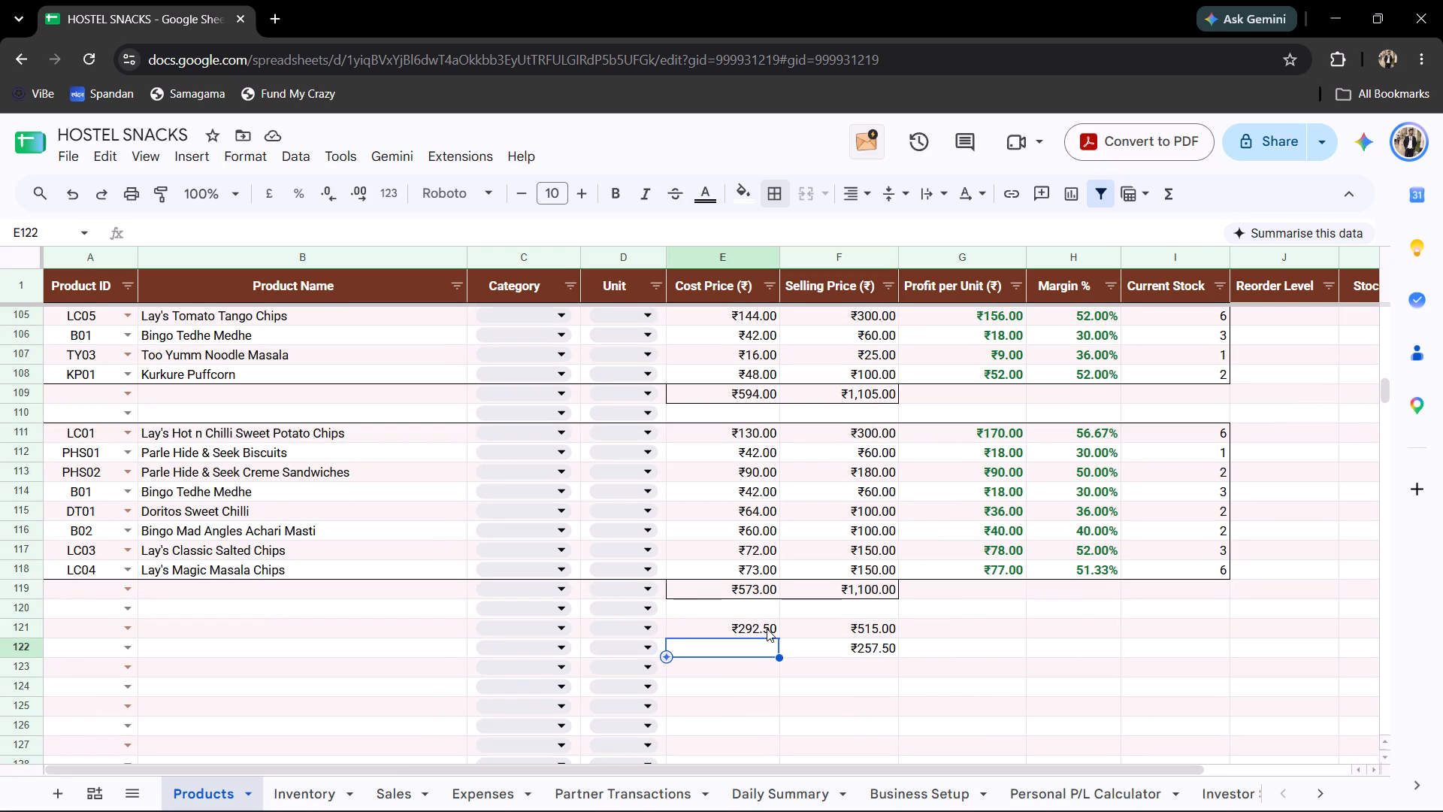
click(767, 629)
click(831, 632)
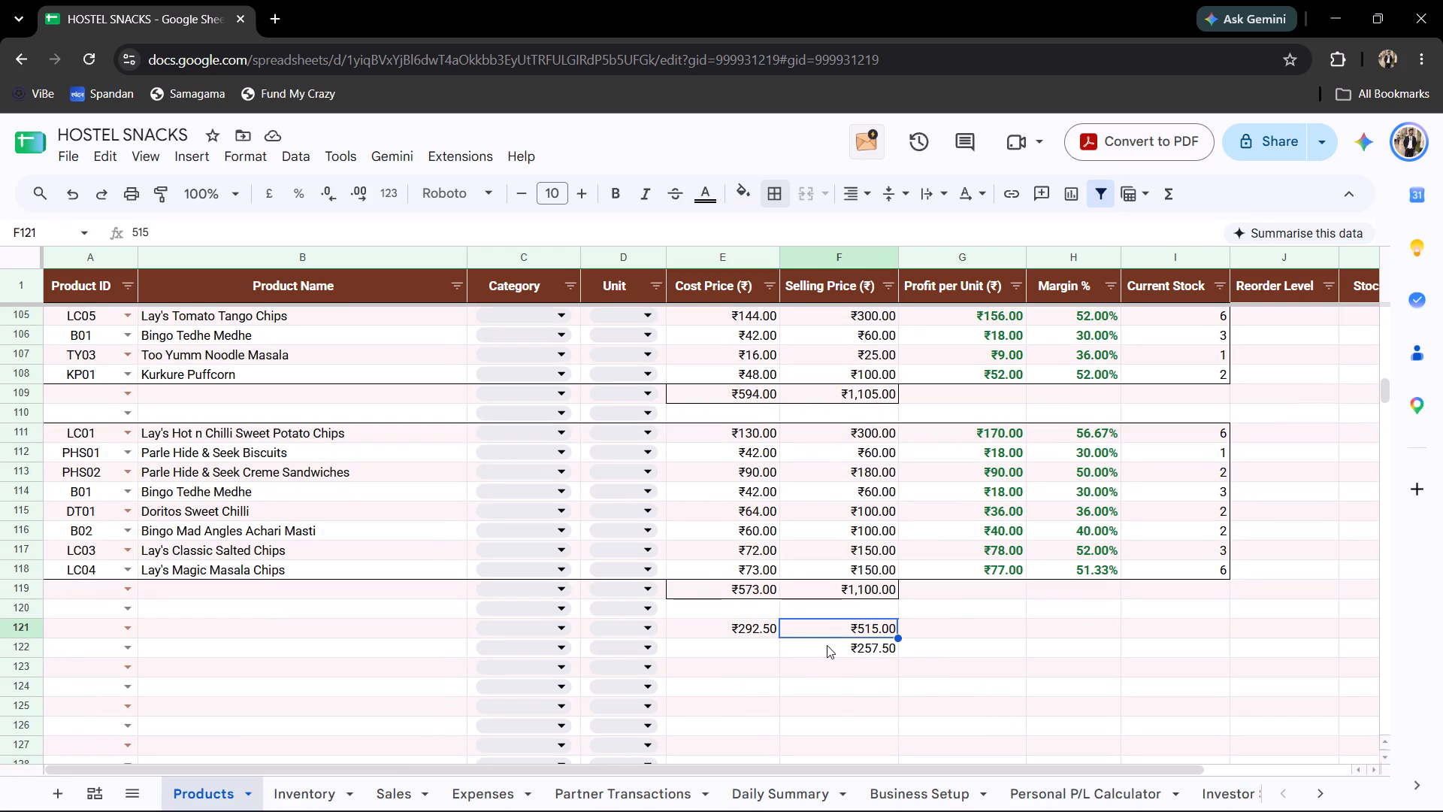
click(827, 645)
click(746, 632)
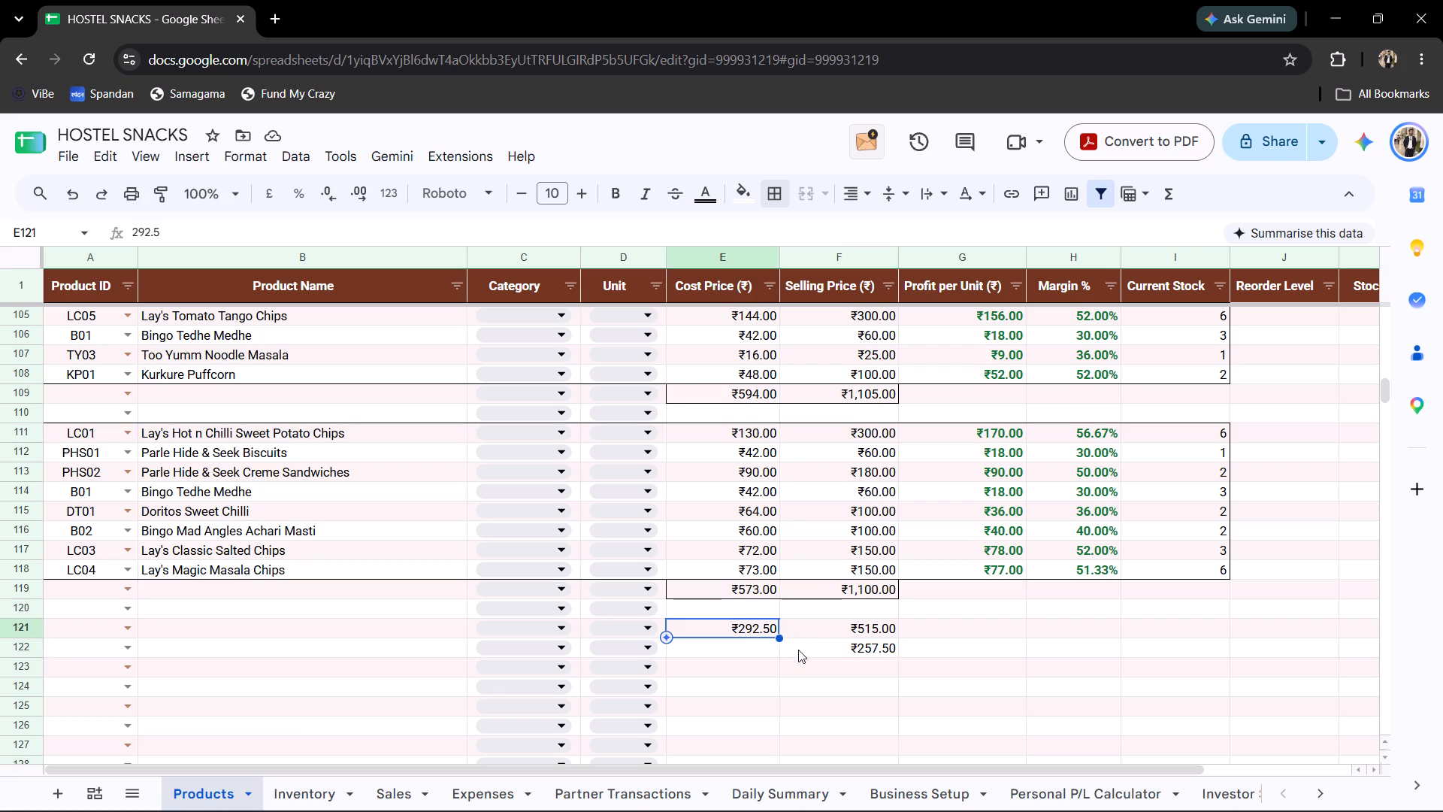
click(798, 650)
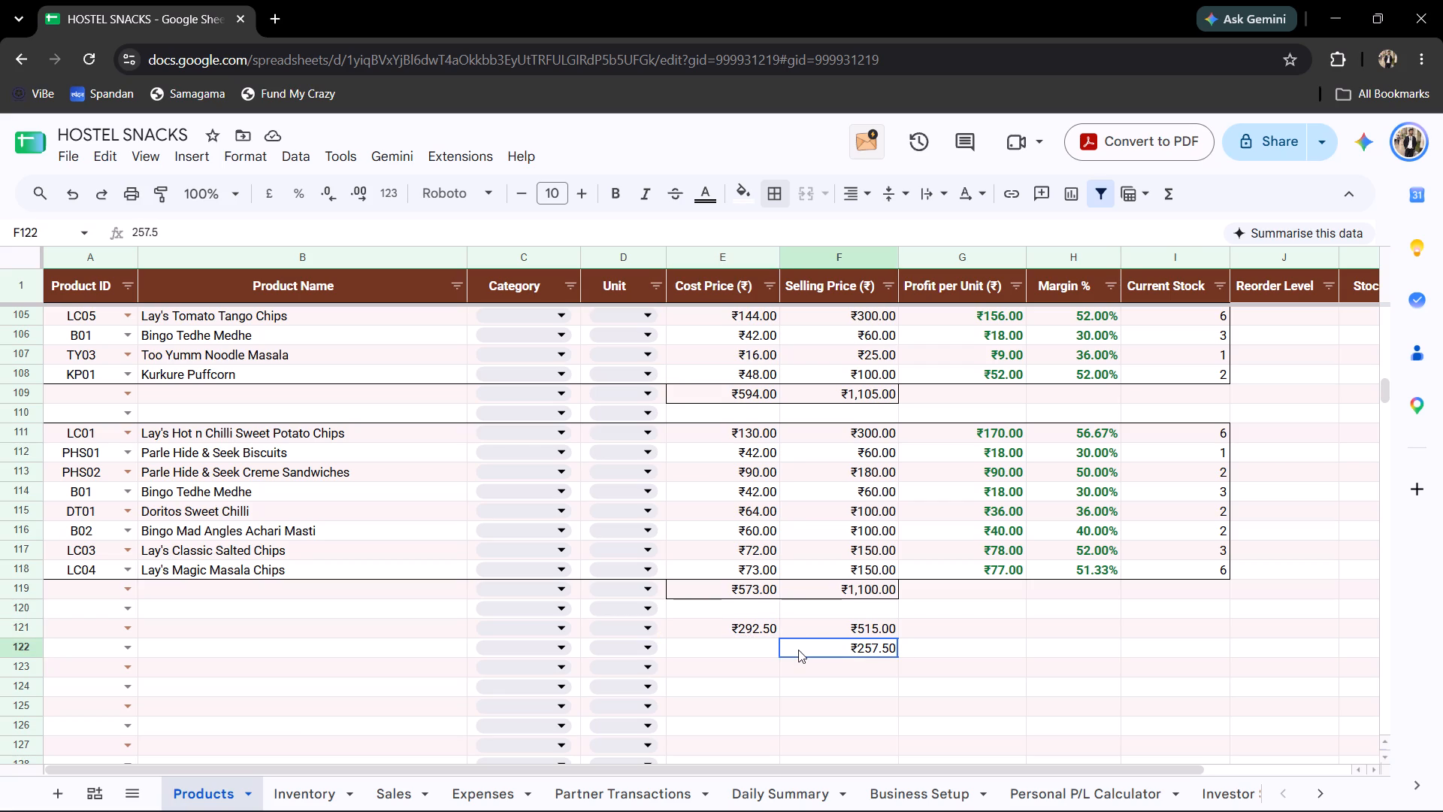
click(770, 632)
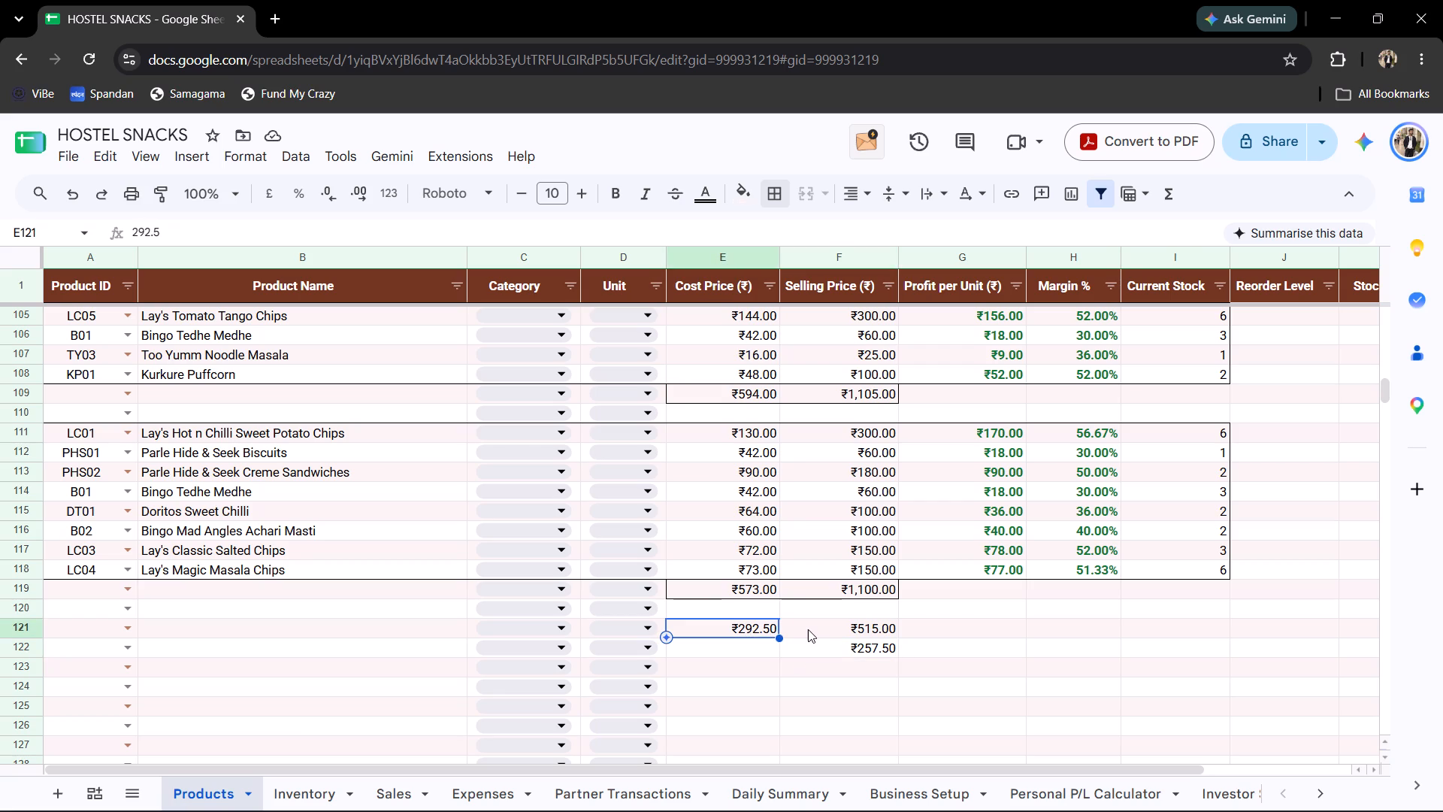
click(808, 629)
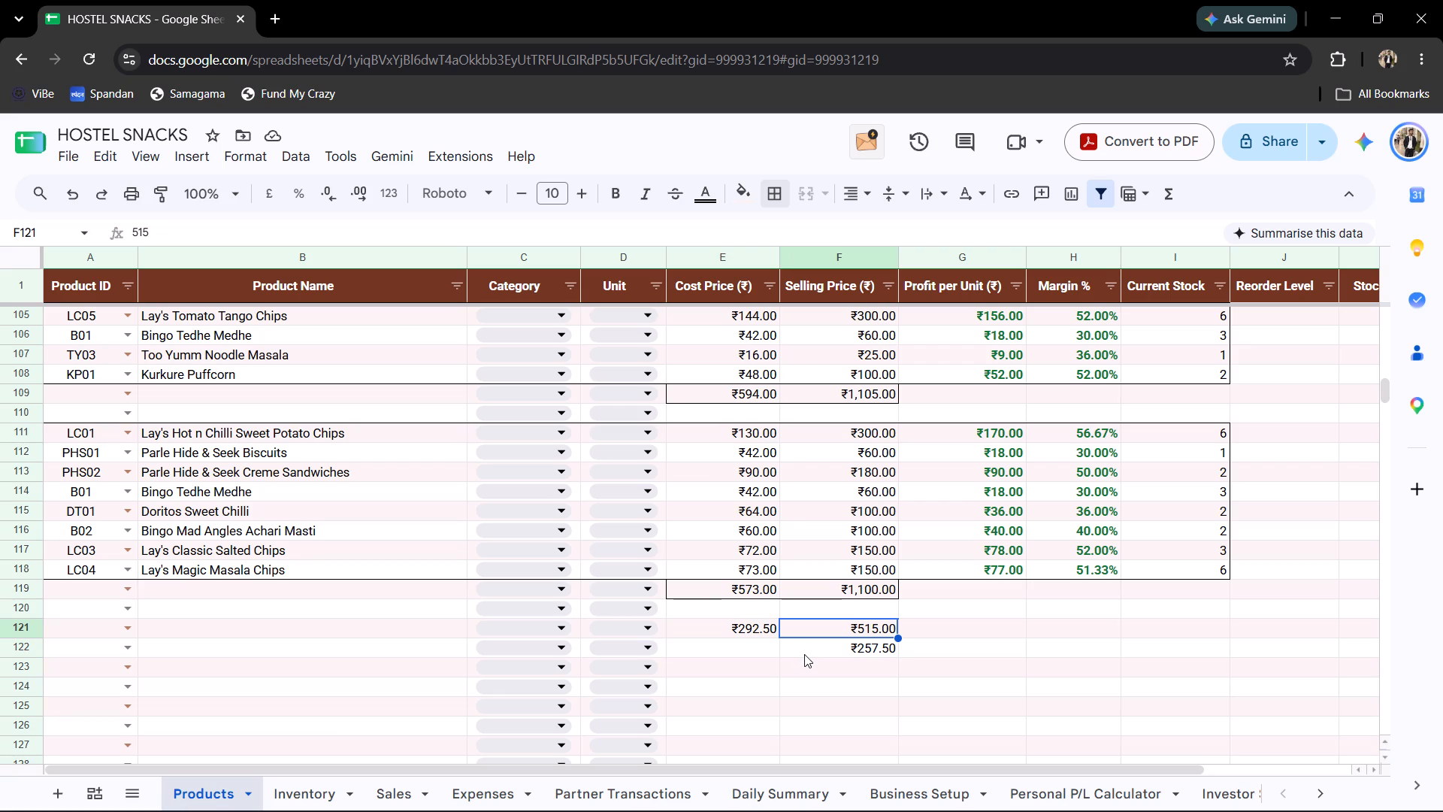
click(806, 653)
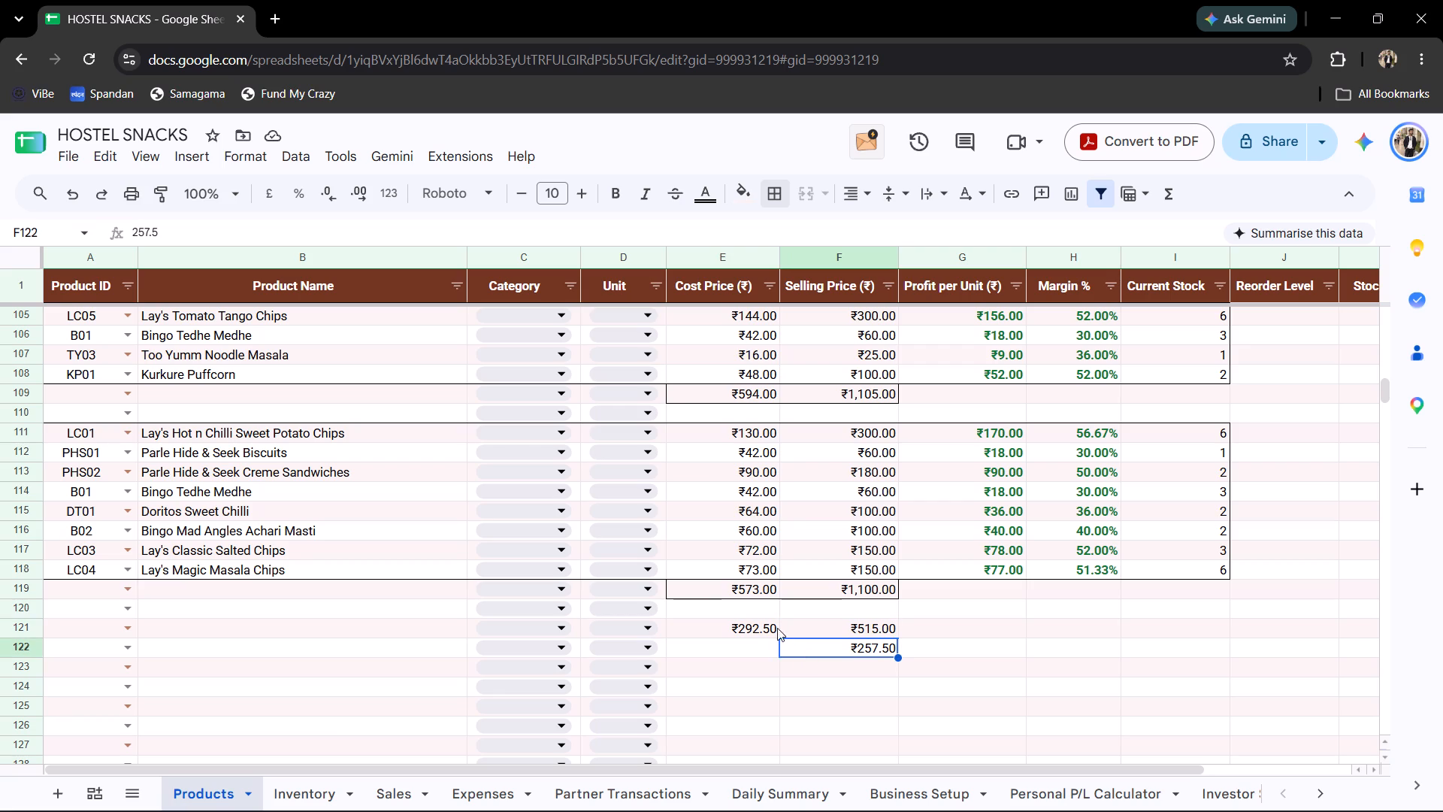
click(769, 629)
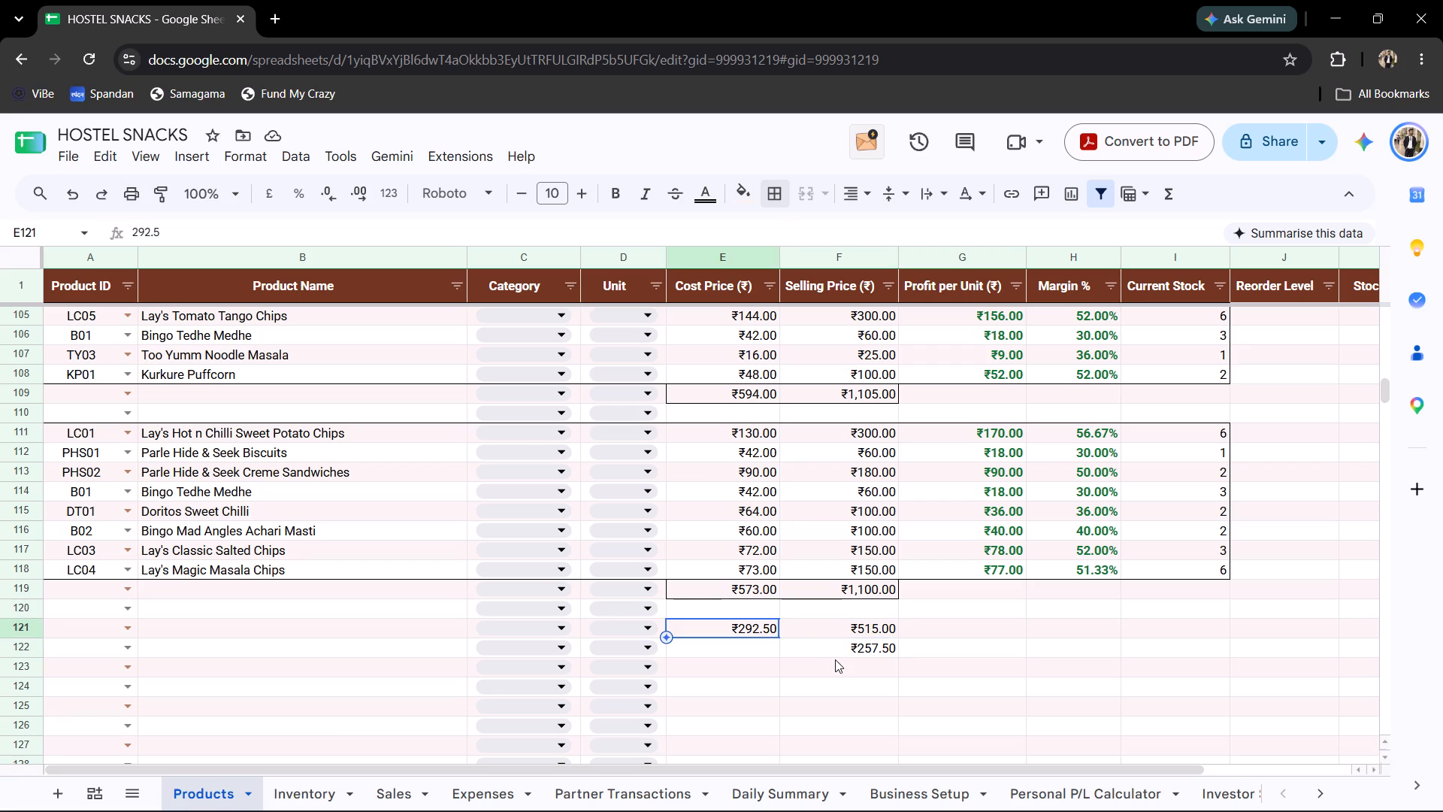
click(839, 654)
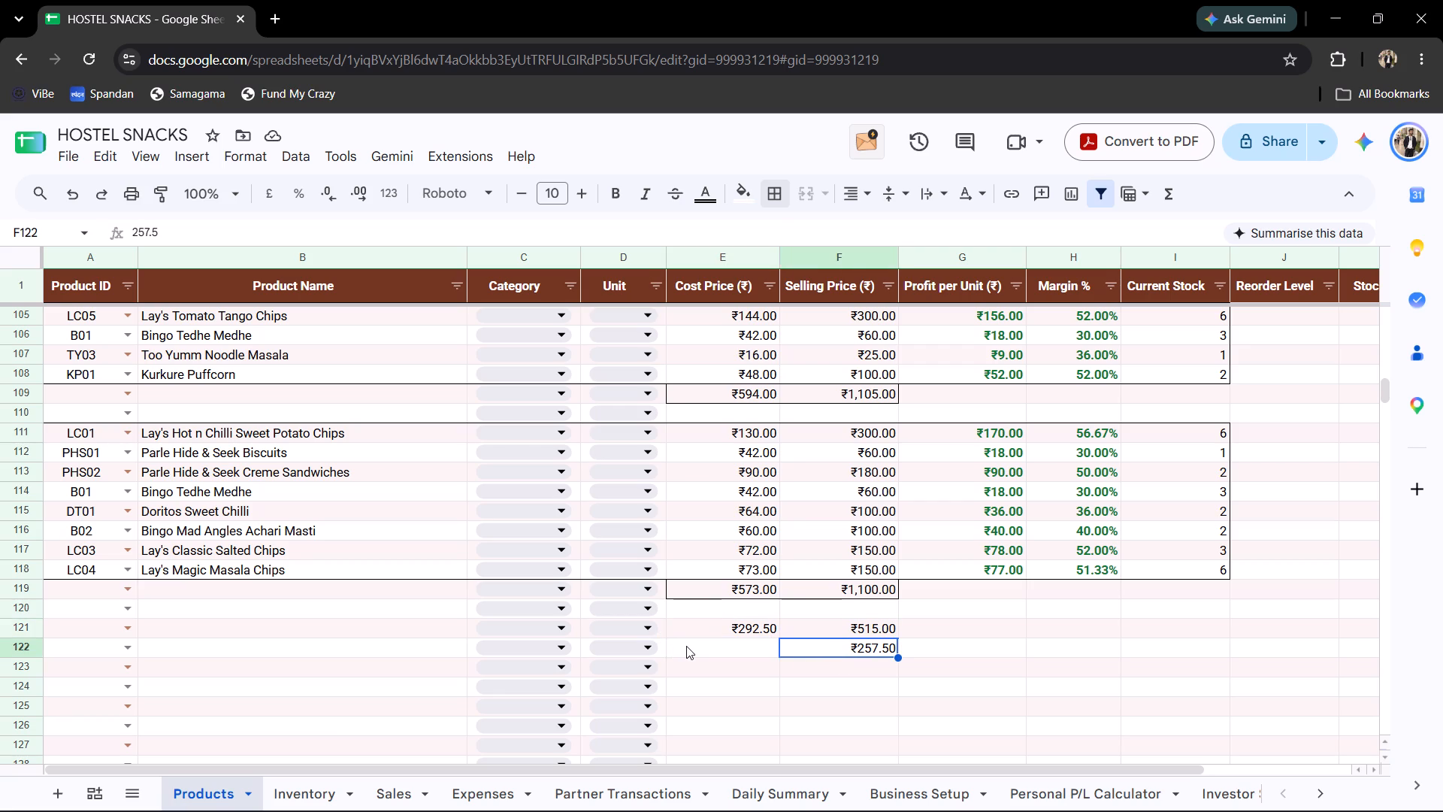
click(687, 647)
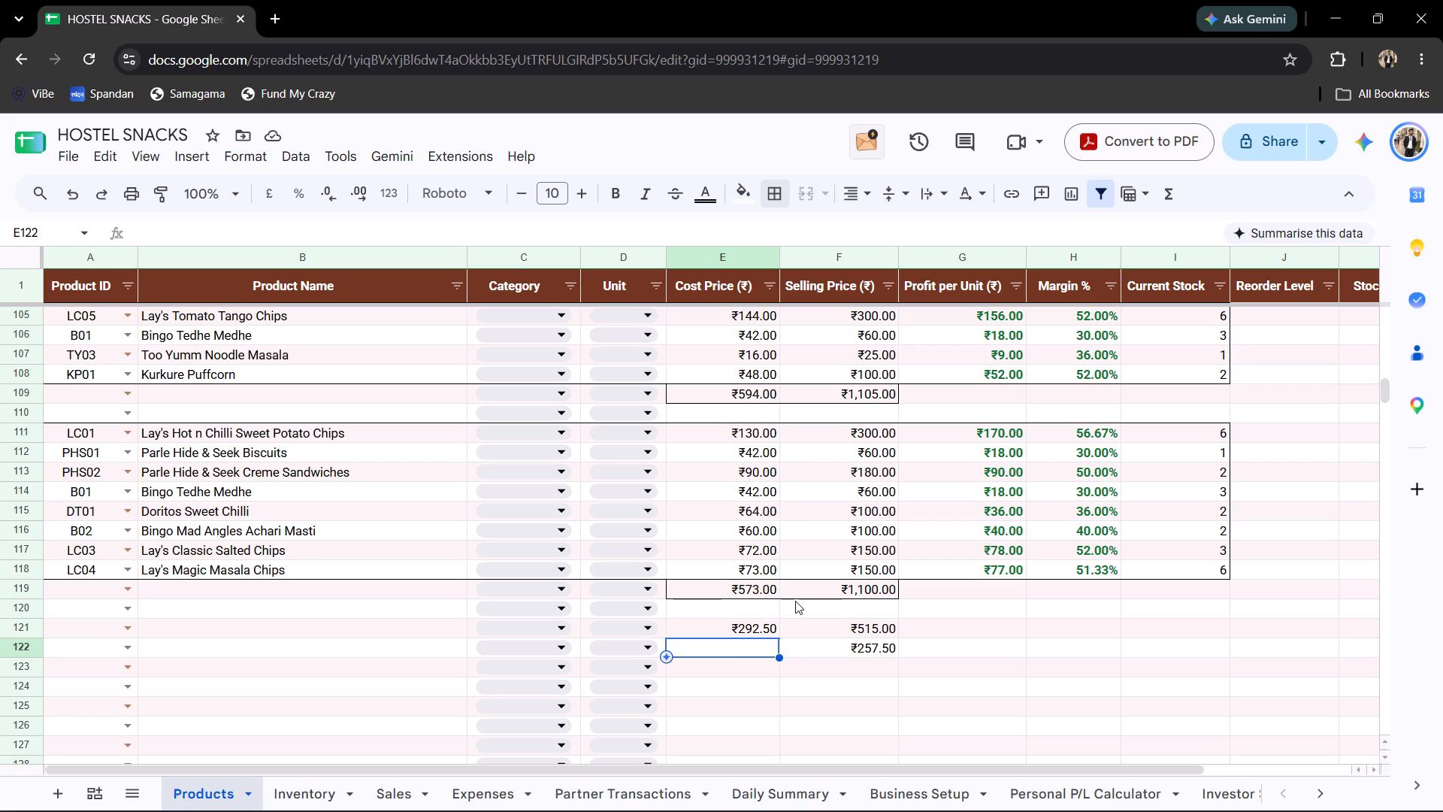
click(767, 629)
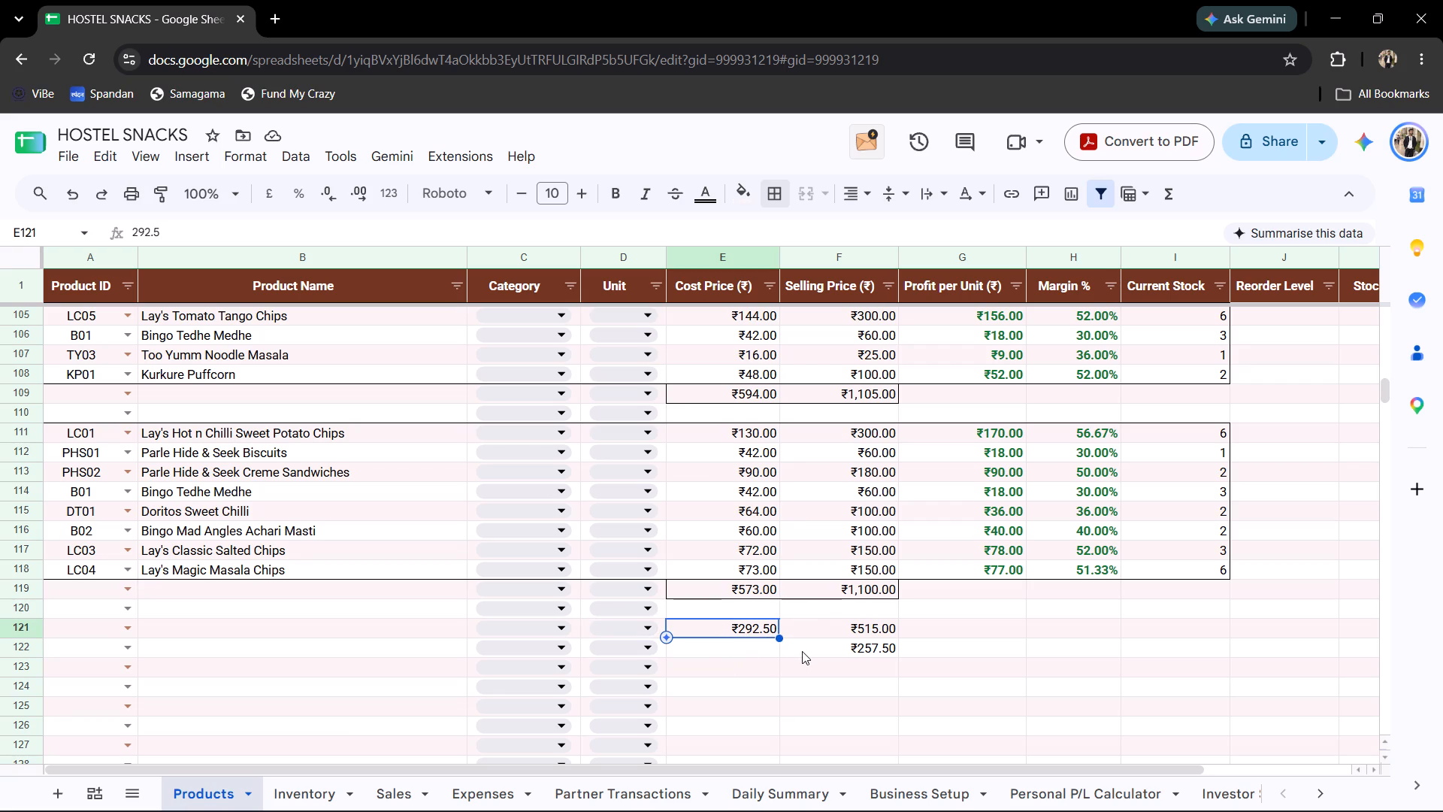
click(806, 653)
click(757, 645)
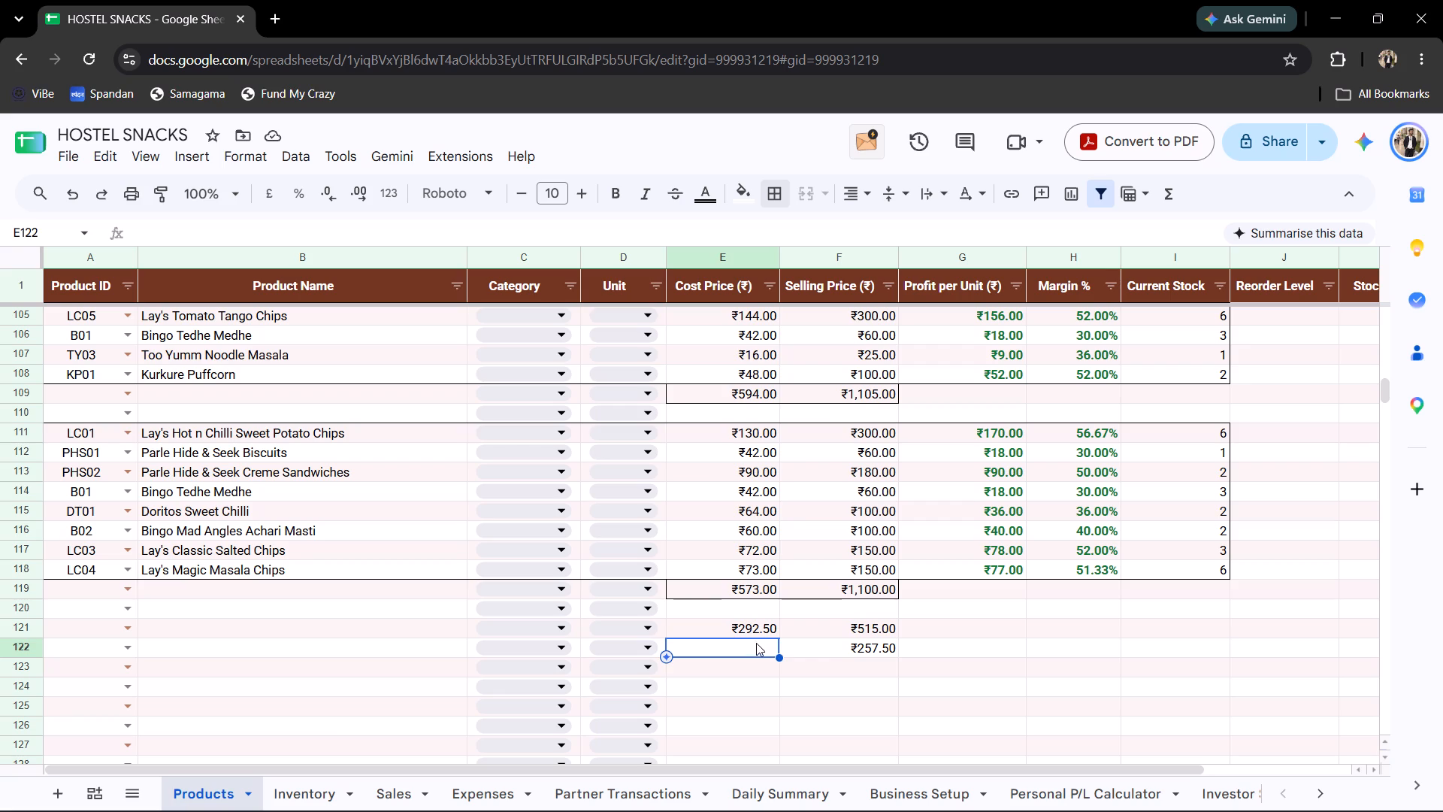
drag(756, 629, 849, 643)
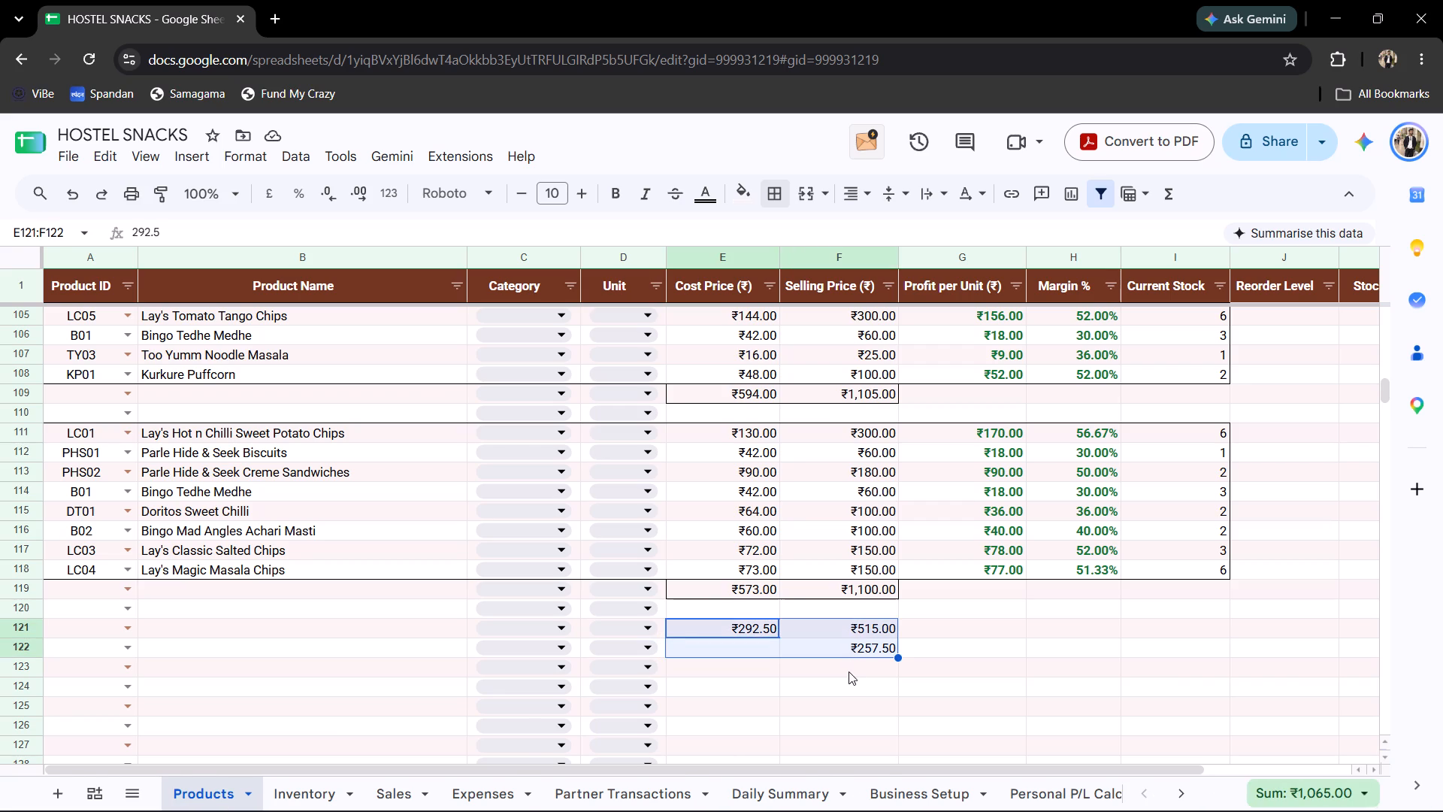
click(849, 674)
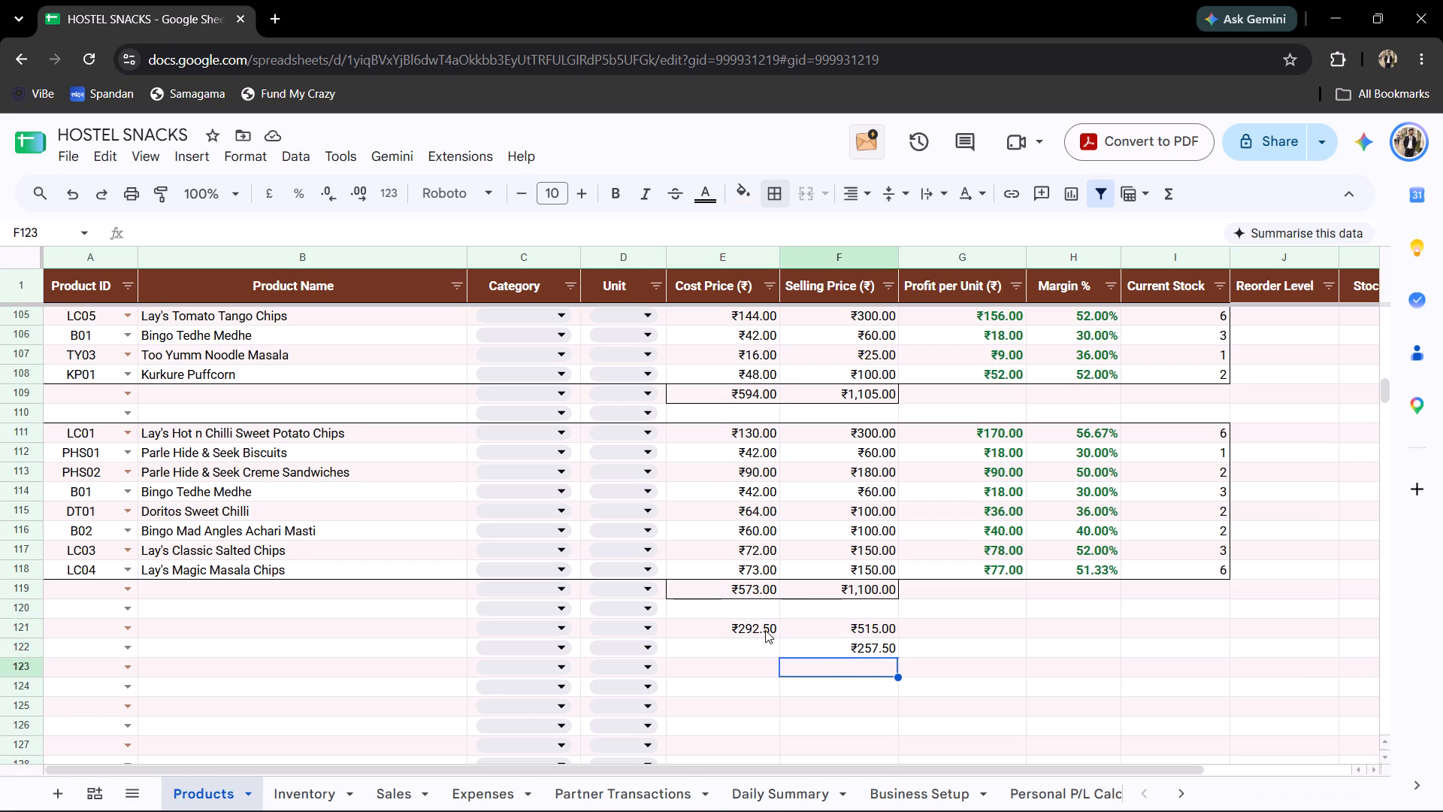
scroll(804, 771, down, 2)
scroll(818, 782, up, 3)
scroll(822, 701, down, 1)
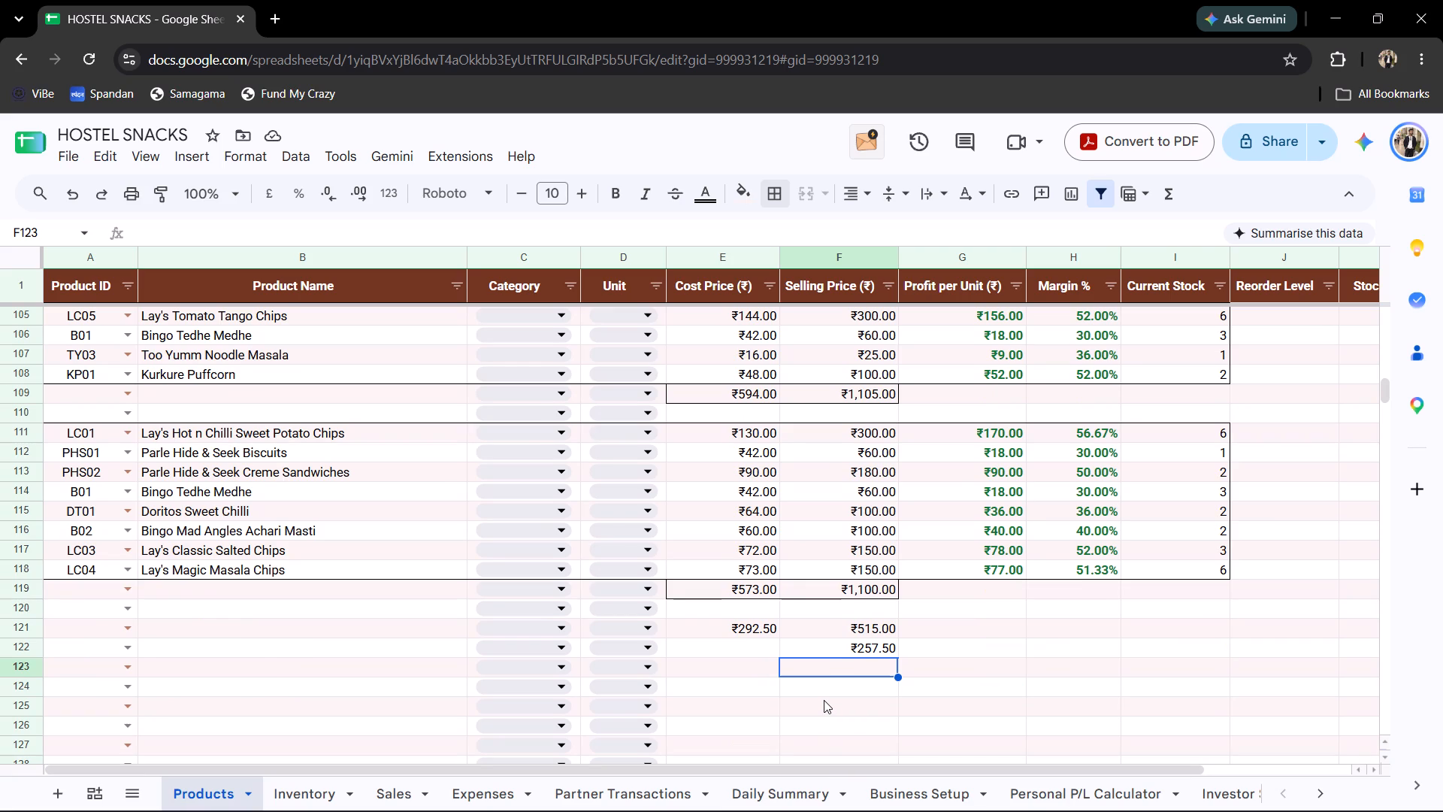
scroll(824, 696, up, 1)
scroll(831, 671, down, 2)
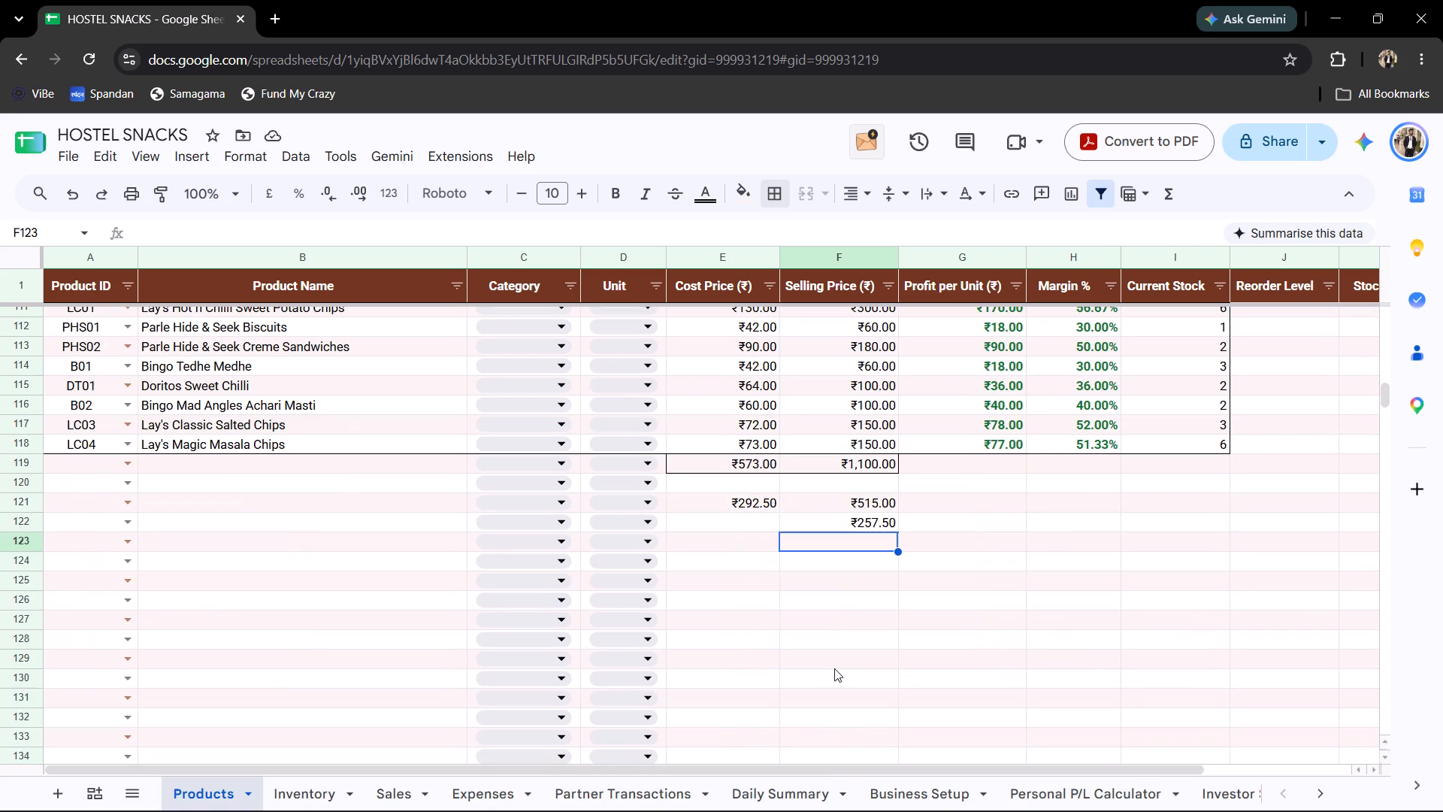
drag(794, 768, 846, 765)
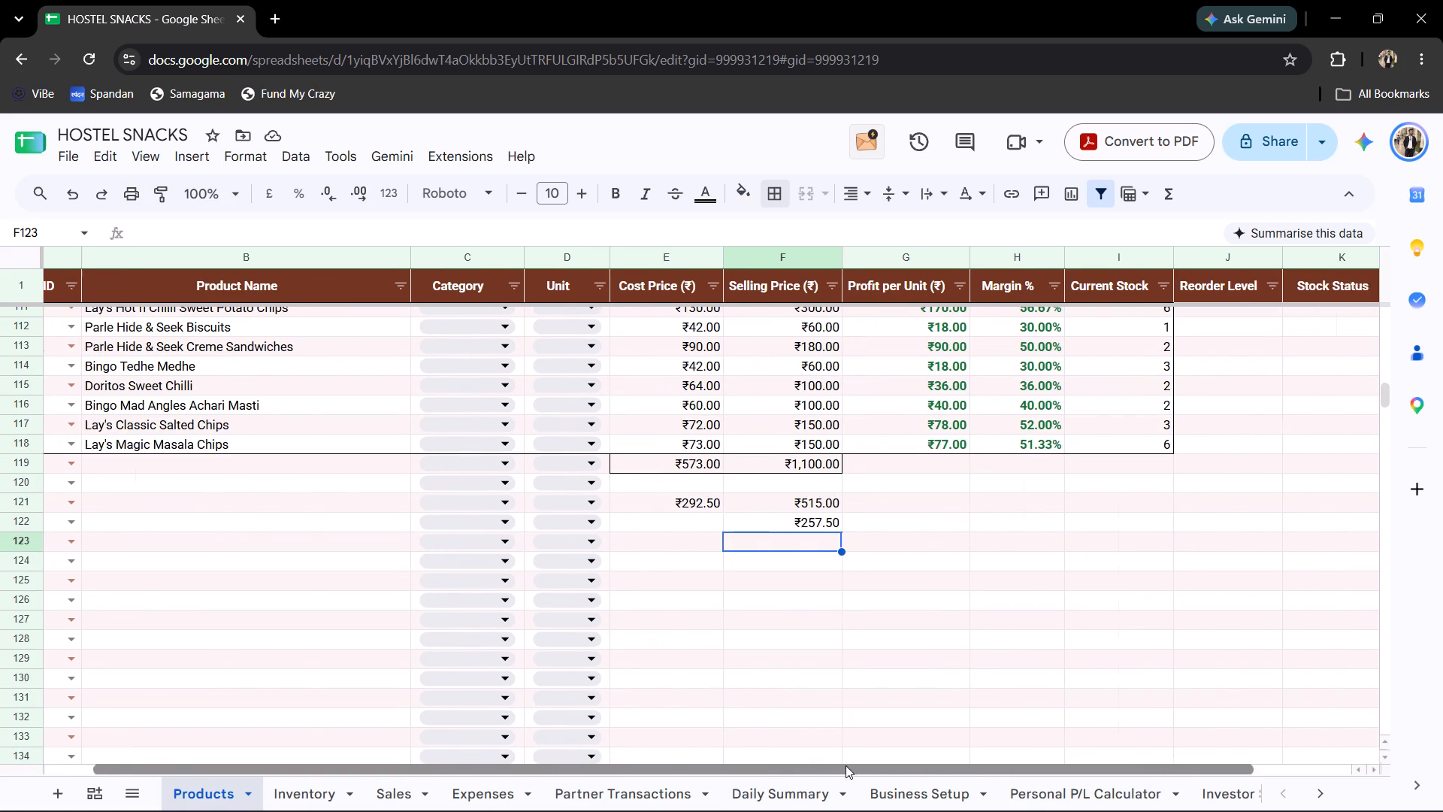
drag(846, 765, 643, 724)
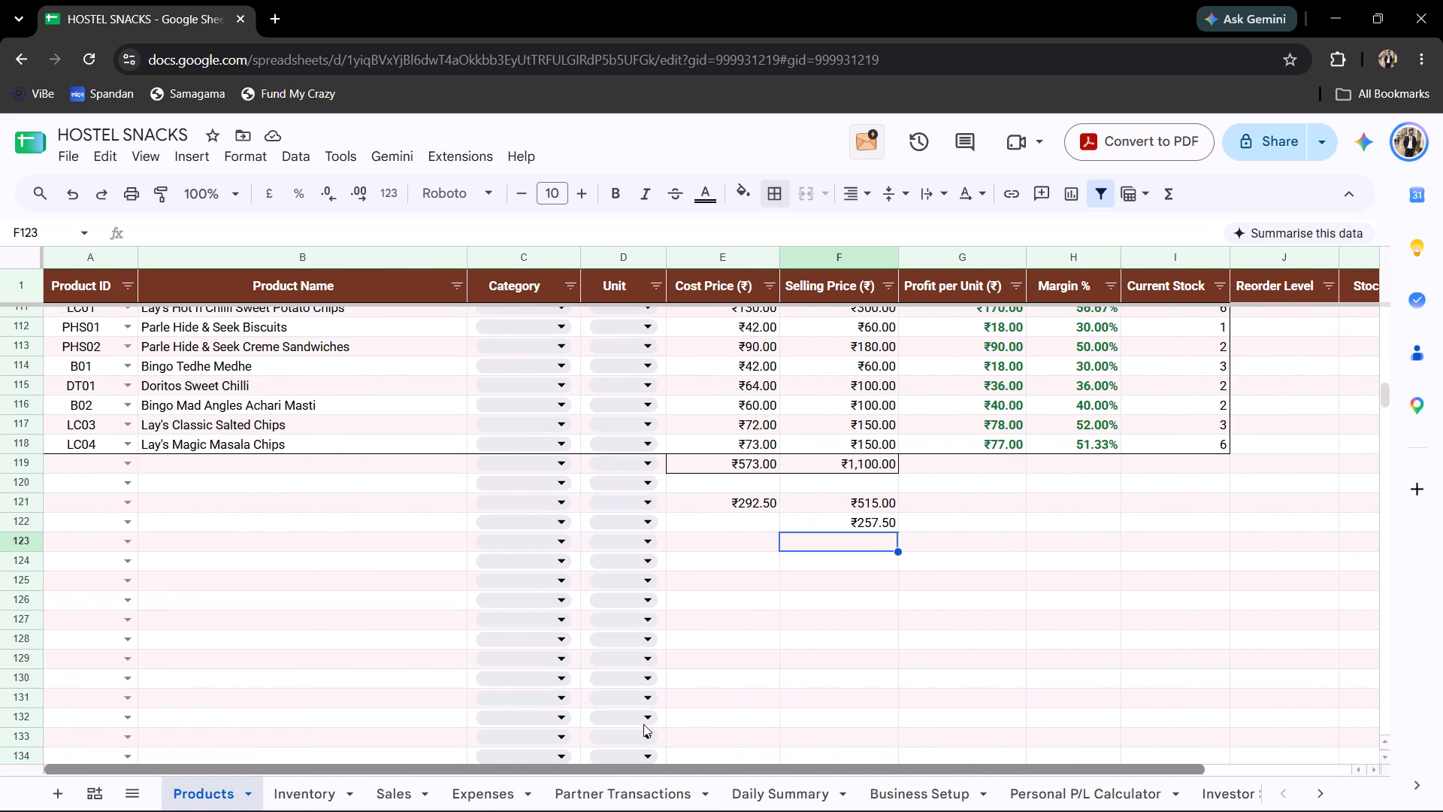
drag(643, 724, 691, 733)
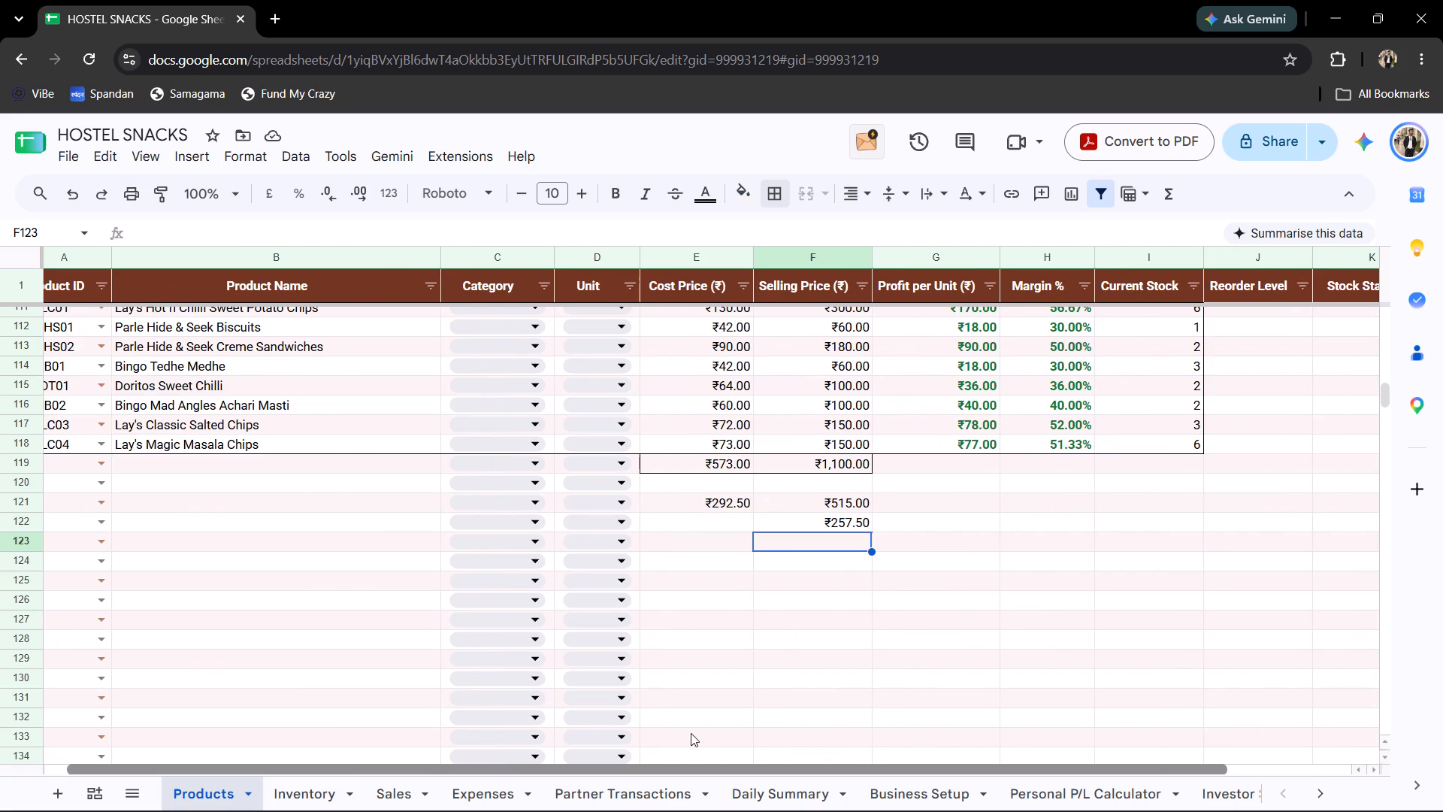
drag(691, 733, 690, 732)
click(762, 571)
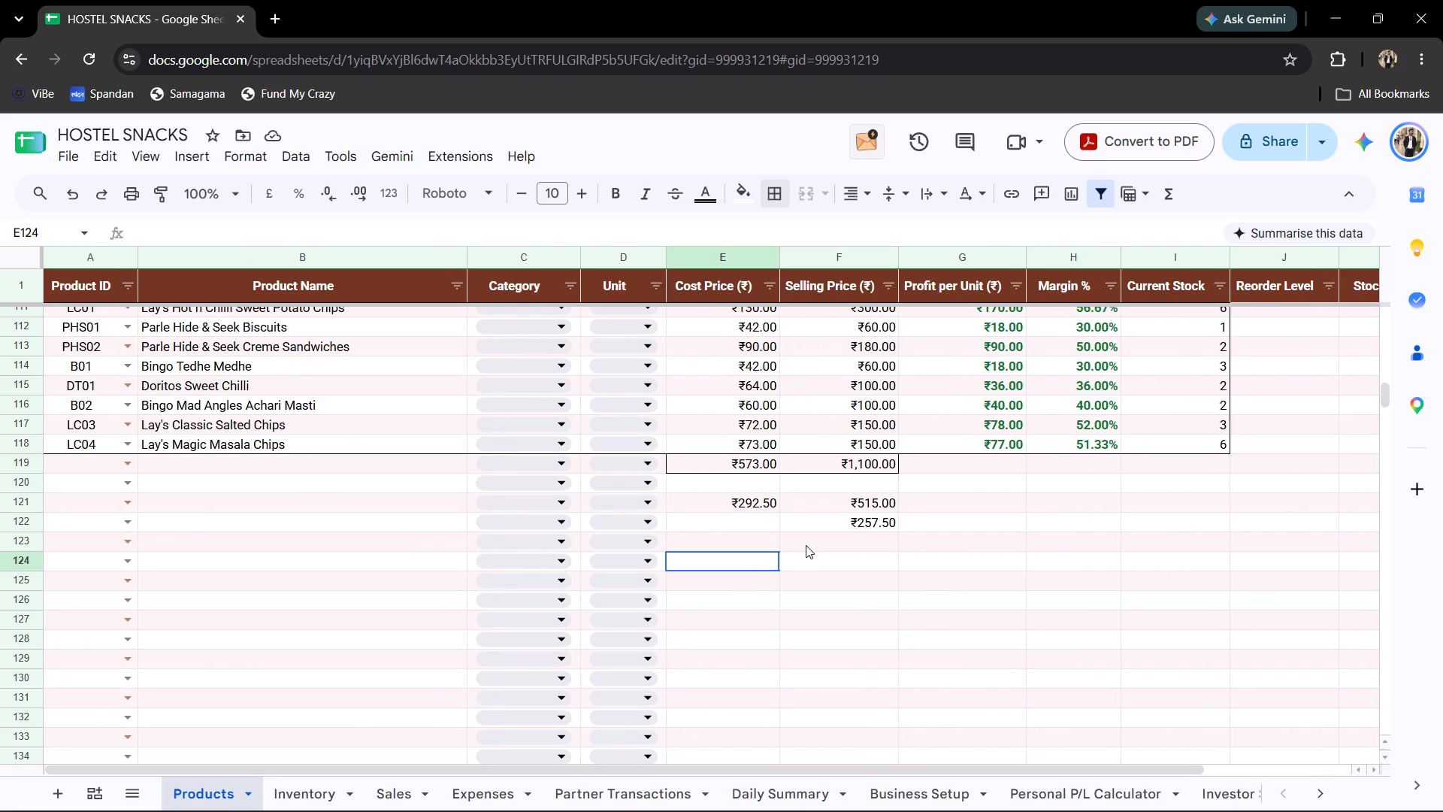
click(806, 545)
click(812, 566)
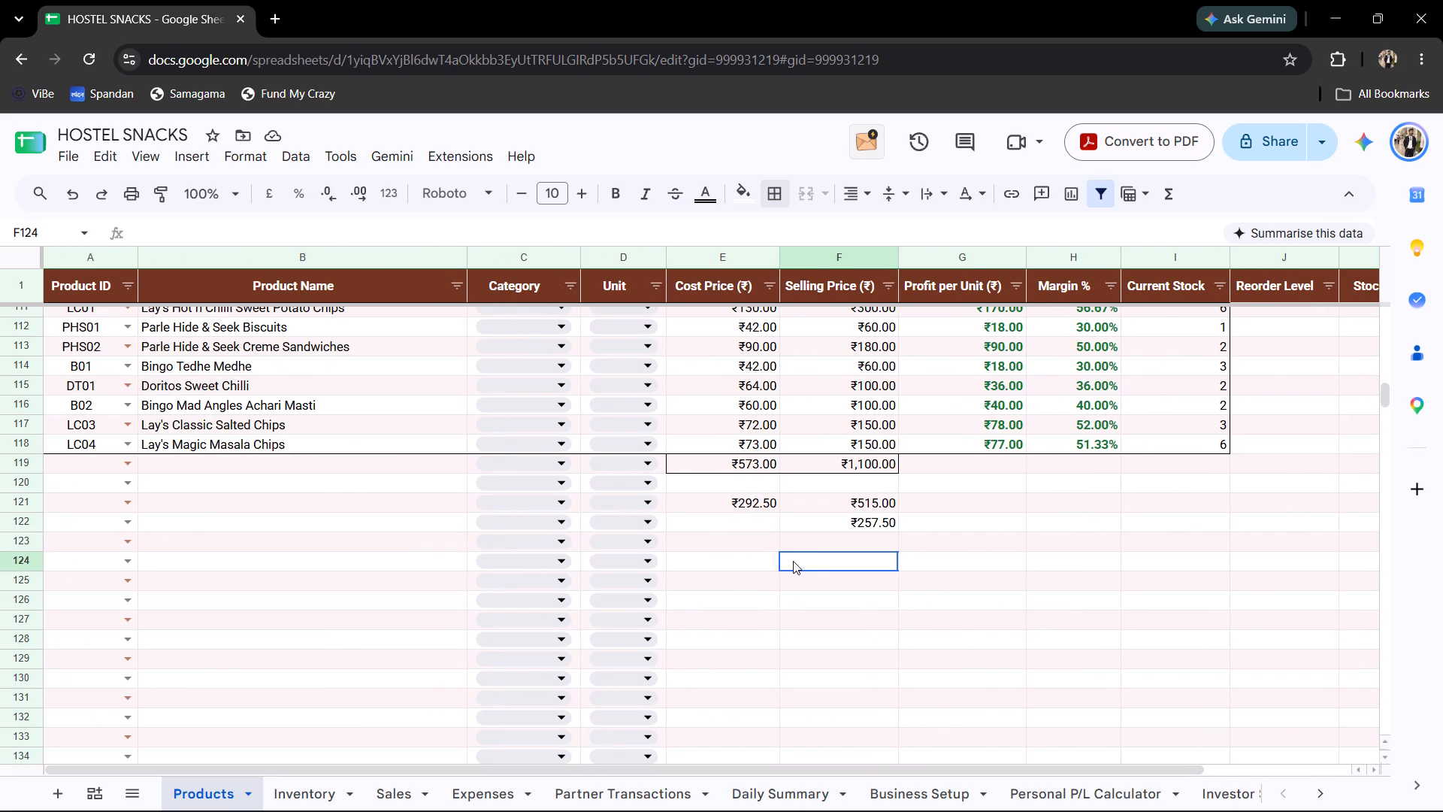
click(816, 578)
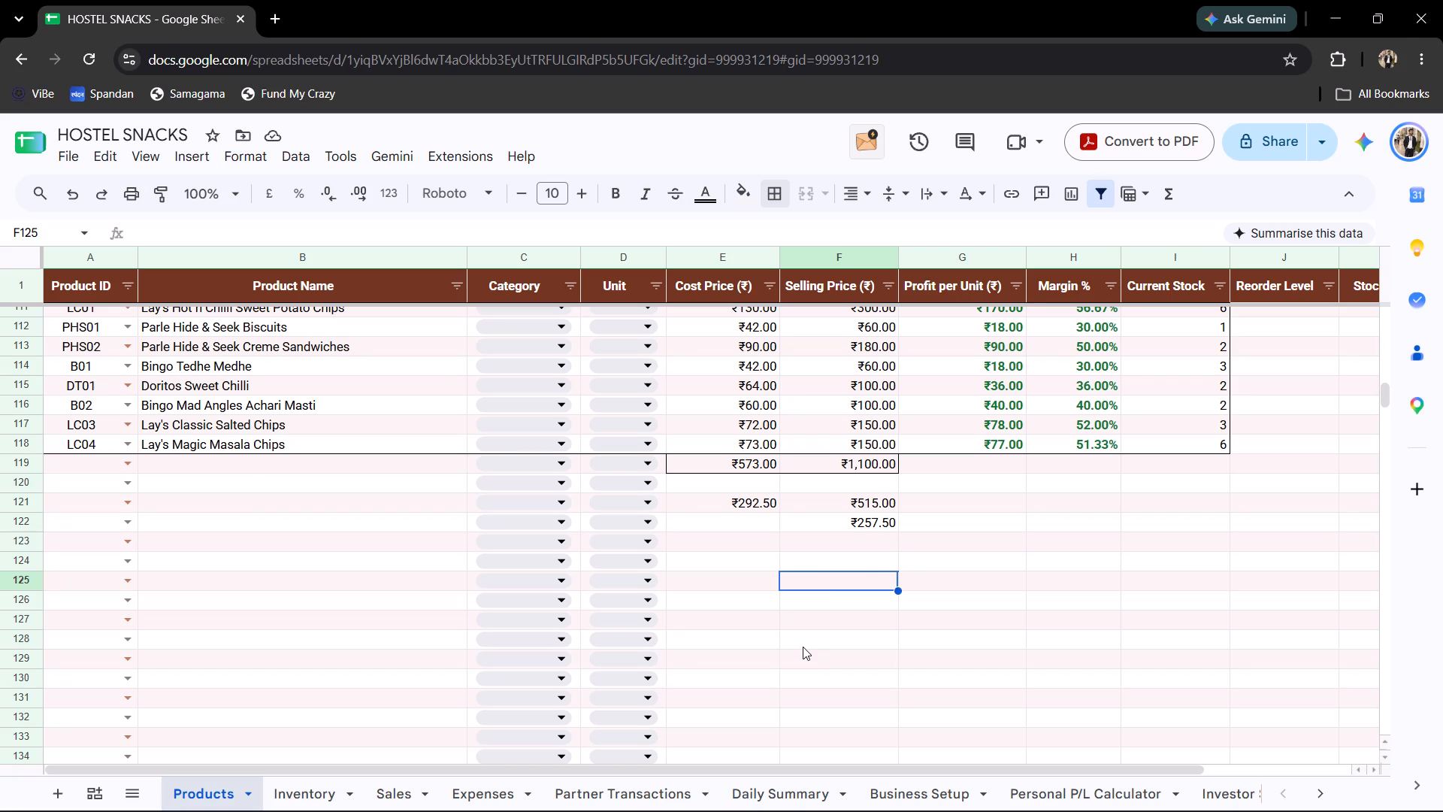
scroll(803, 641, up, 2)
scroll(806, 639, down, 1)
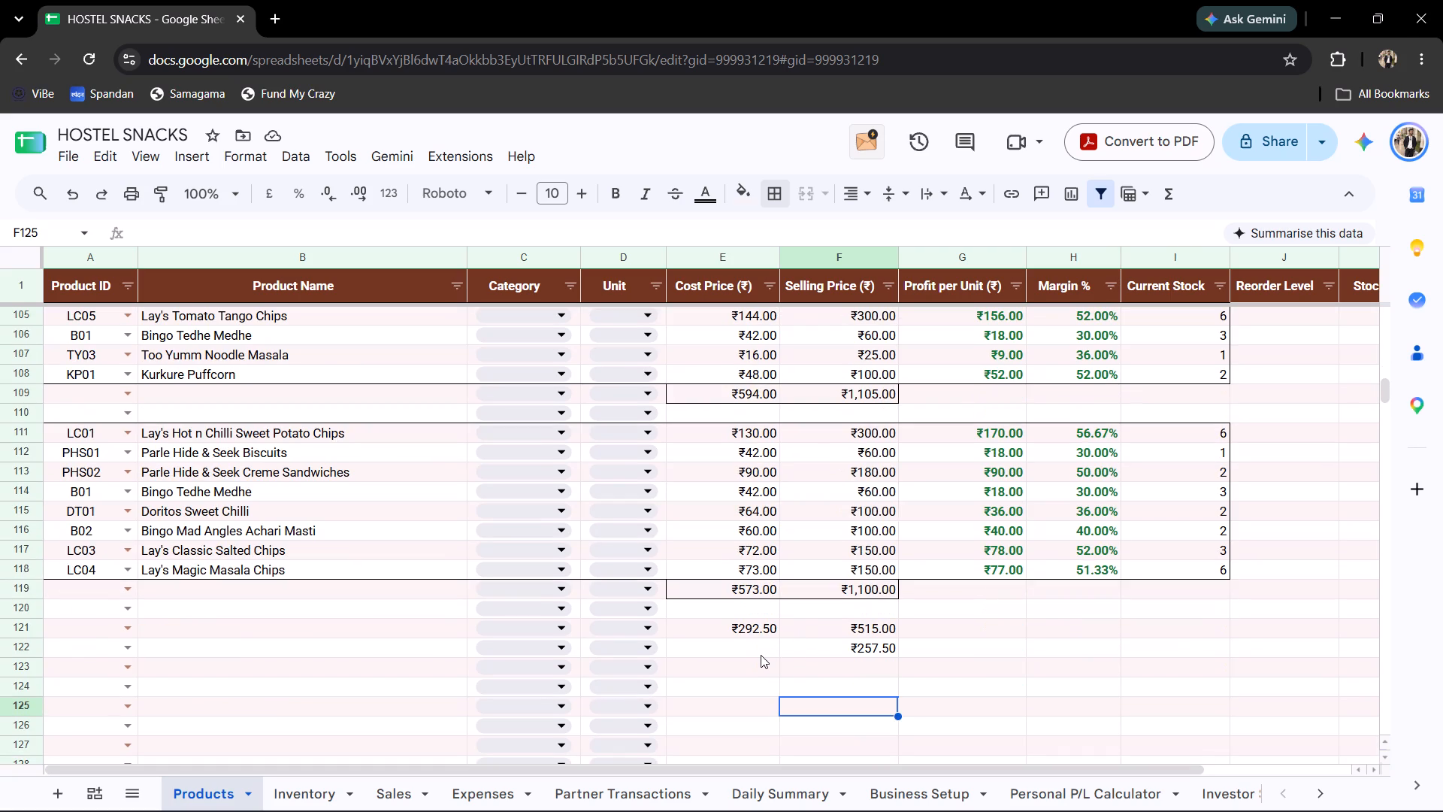
Switch from the Products sheet to the Personal P/L Calculator sheet.
click(761, 655)
click(836, 676)
scroll(1013, 780, down, 4)
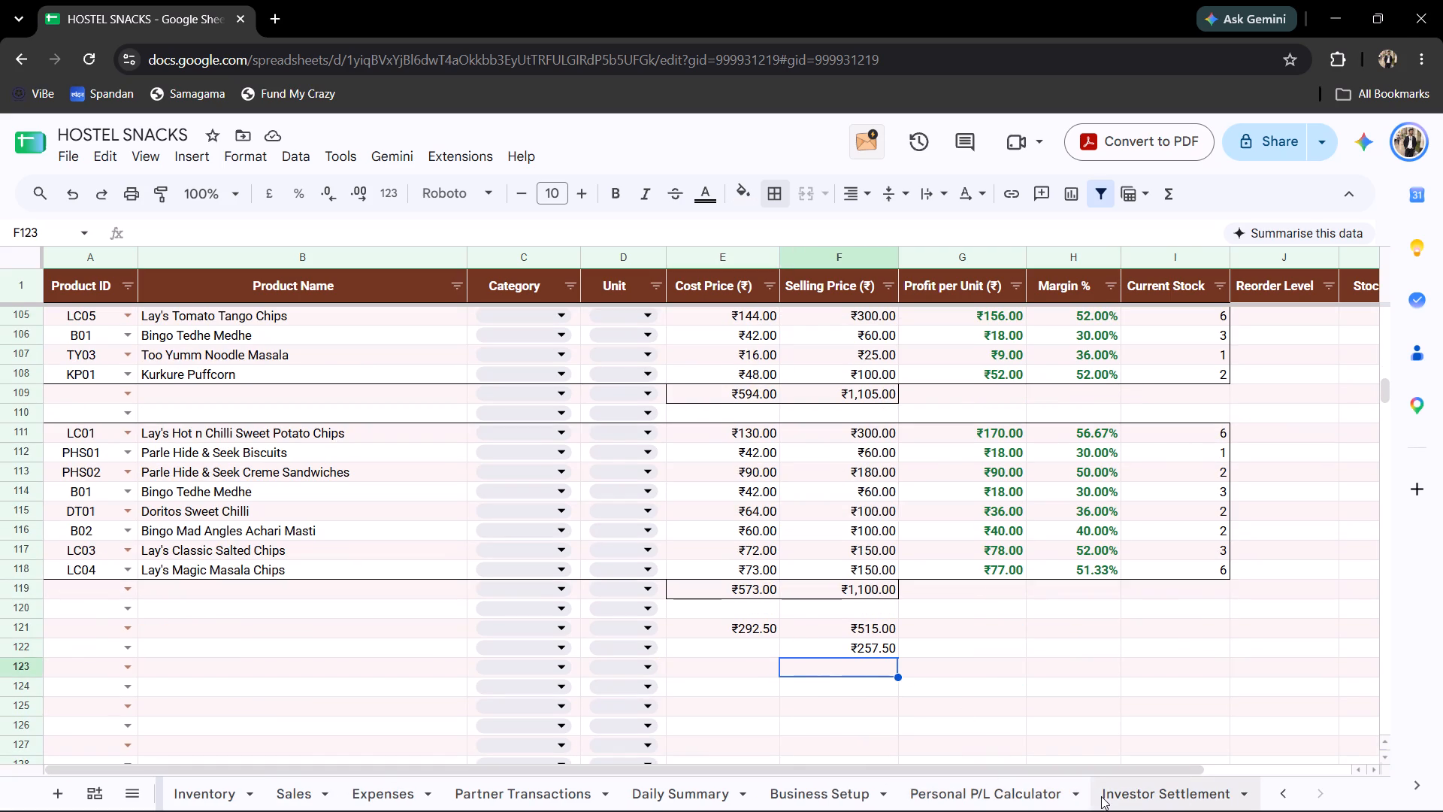
scroll(1101, 796, down, 2)
scroll(1106, 789, up, 3)
scroll(1112, 780, down, 4)
scroll(1115, 779, up, 5)
scroll(1115, 779, down, 7)
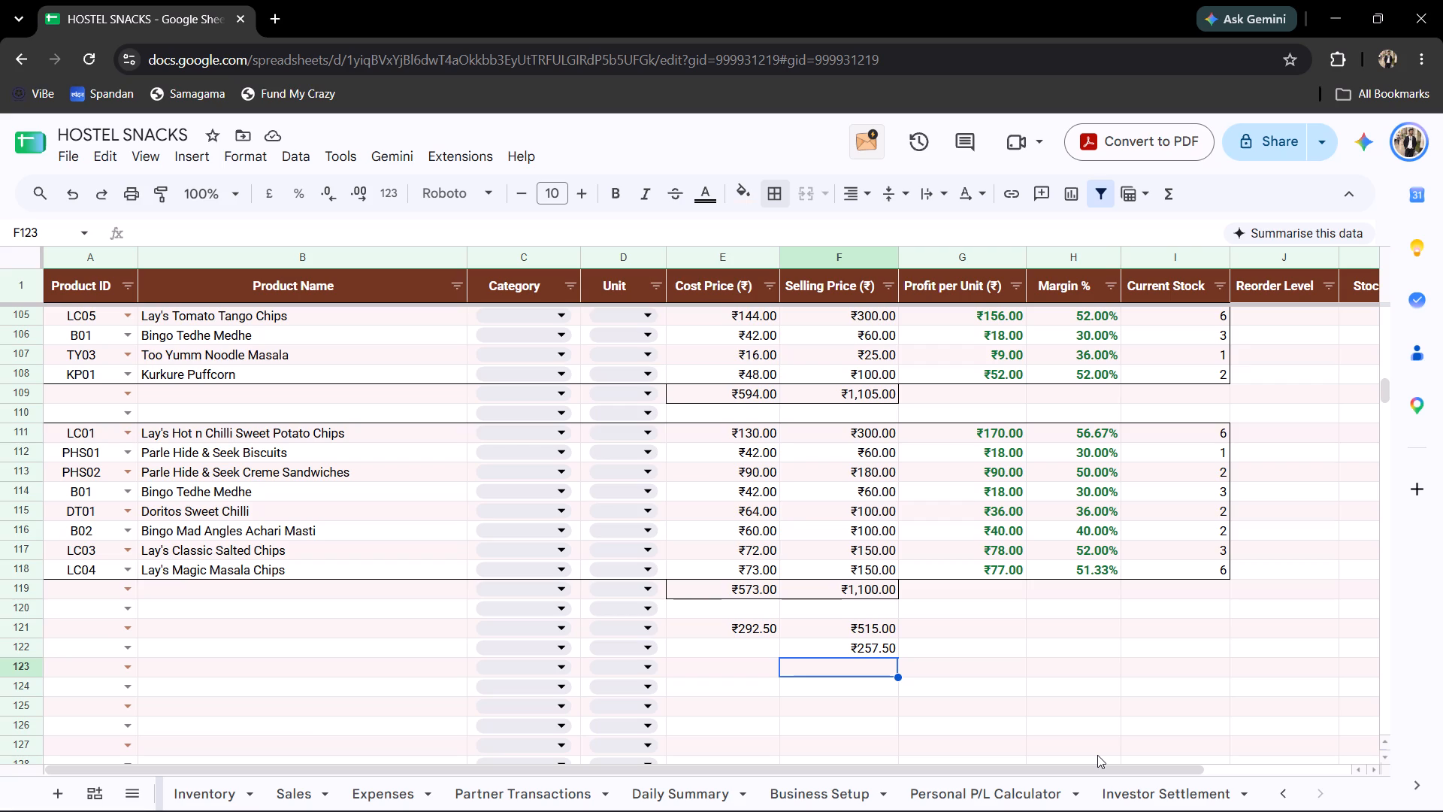
click(1006, 782)
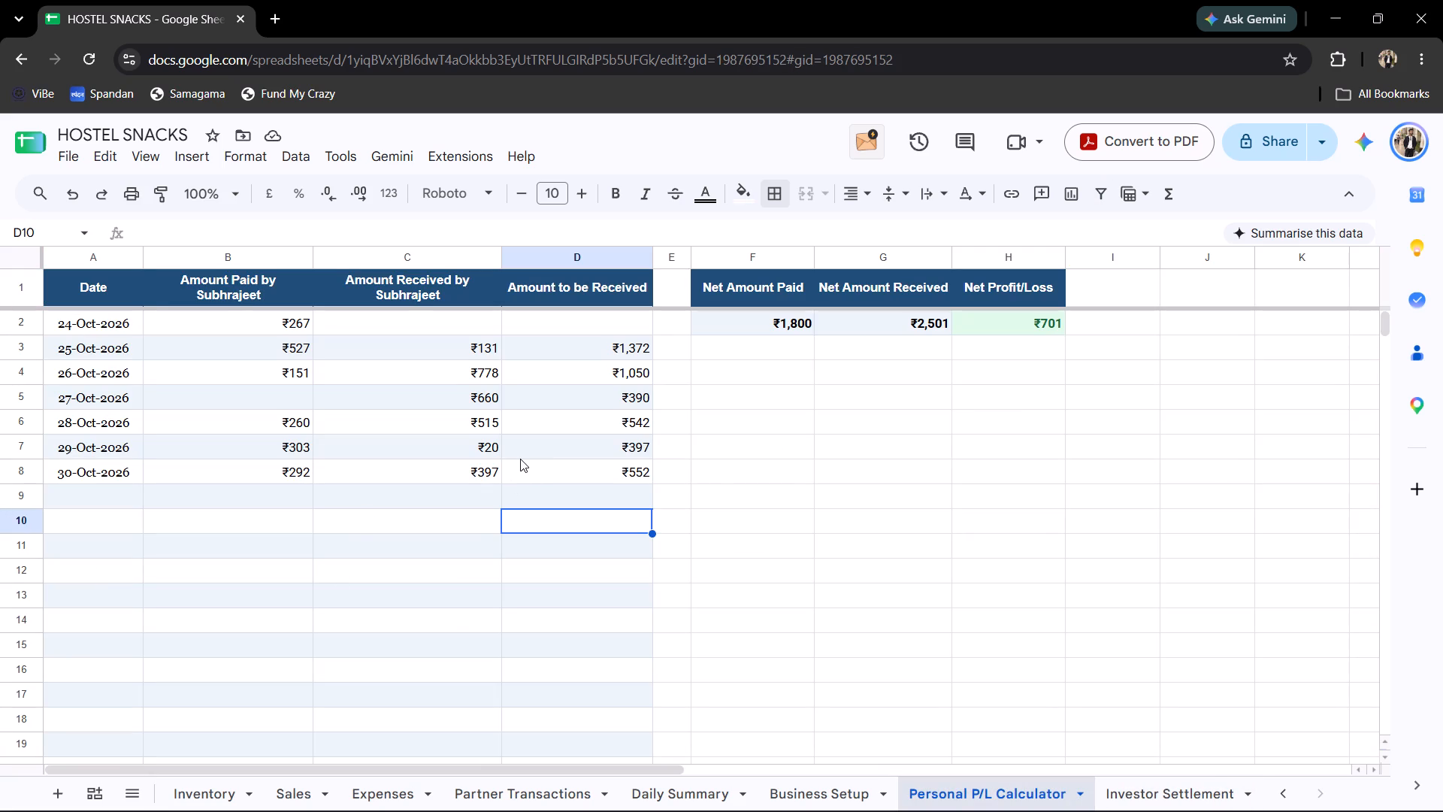
Change the 30-Oct-2026 Amount to be Received in D8 to the formula =552+511.
click(559, 469)
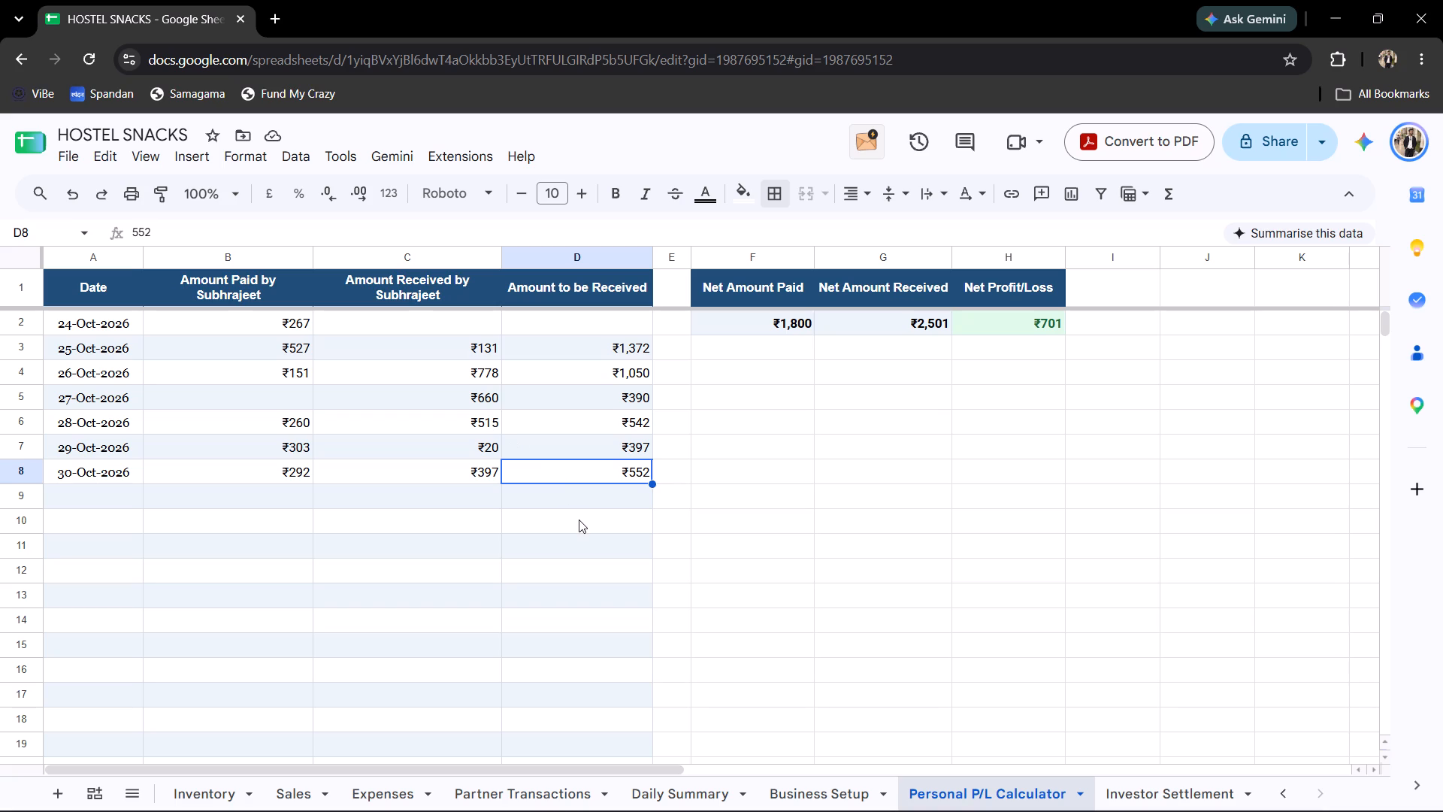
click(573, 499)
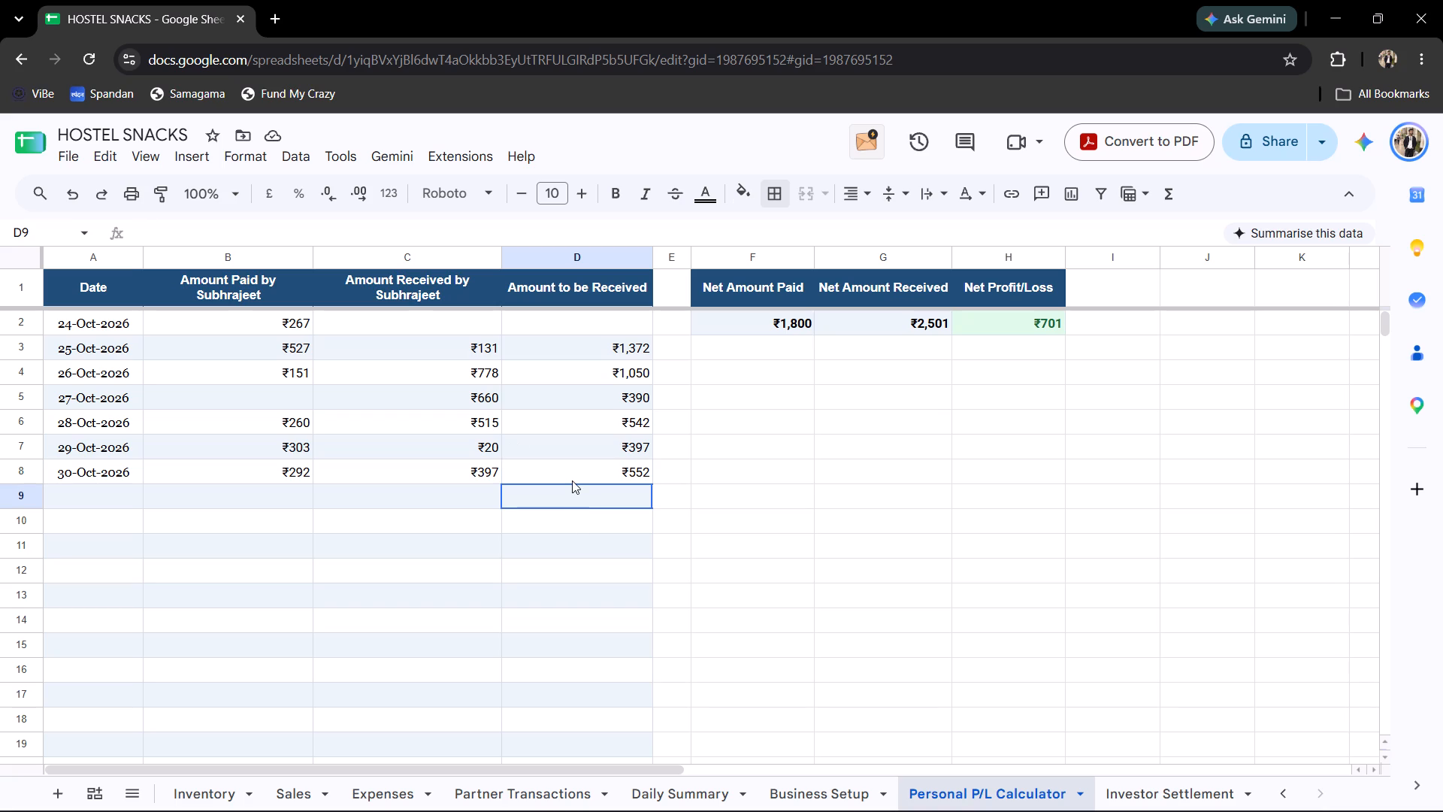
double_click(570, 474)
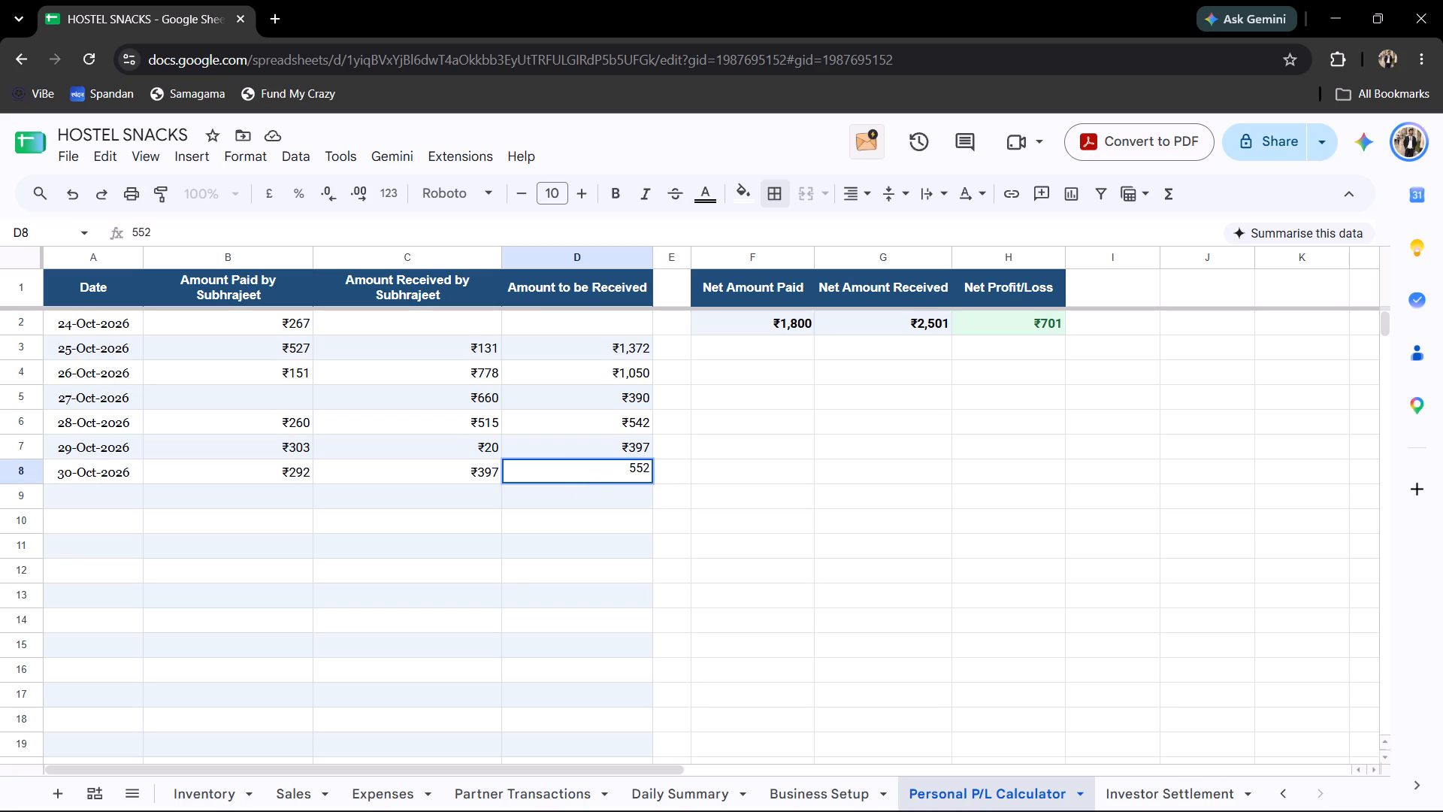
click(622, 468)
key(equal)
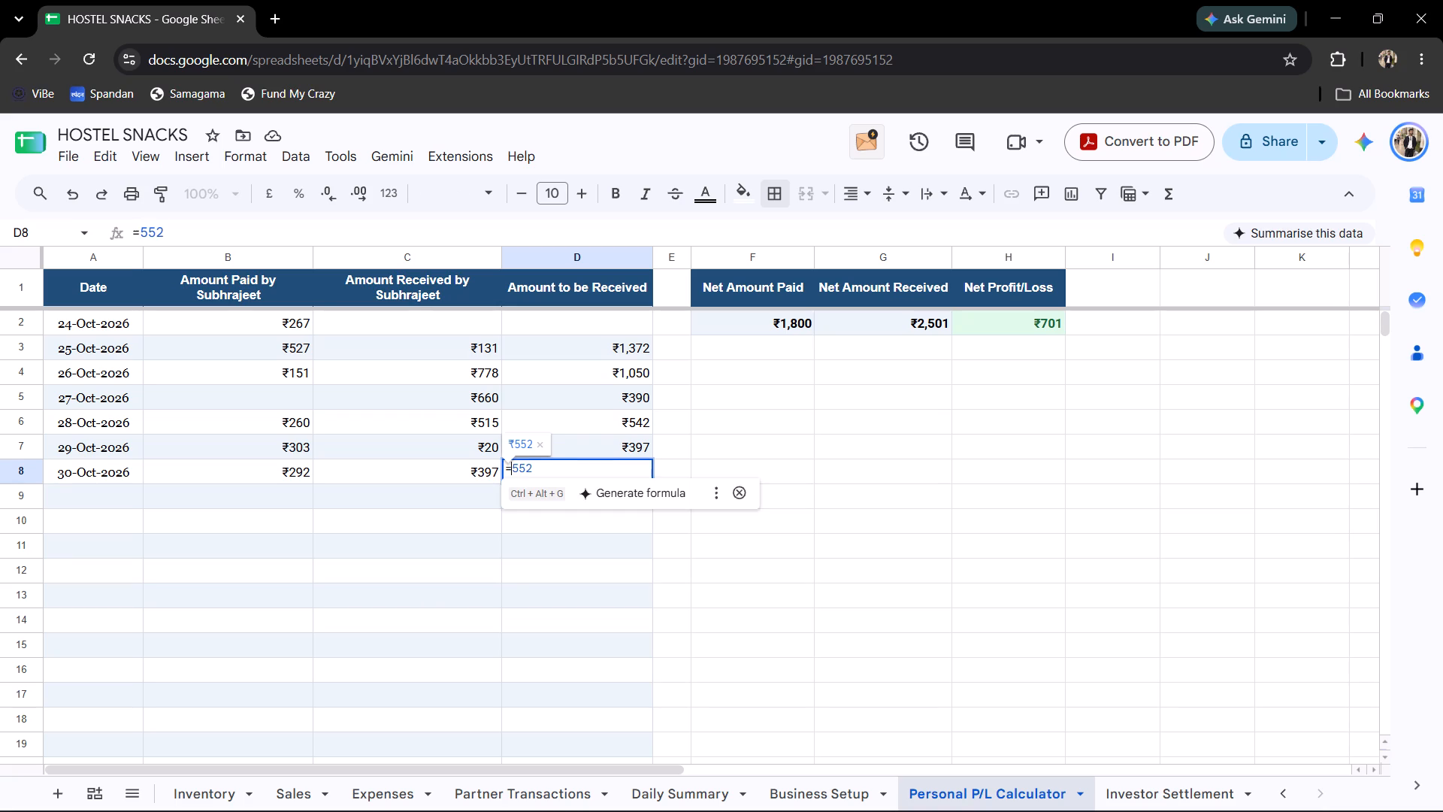
key(Right)
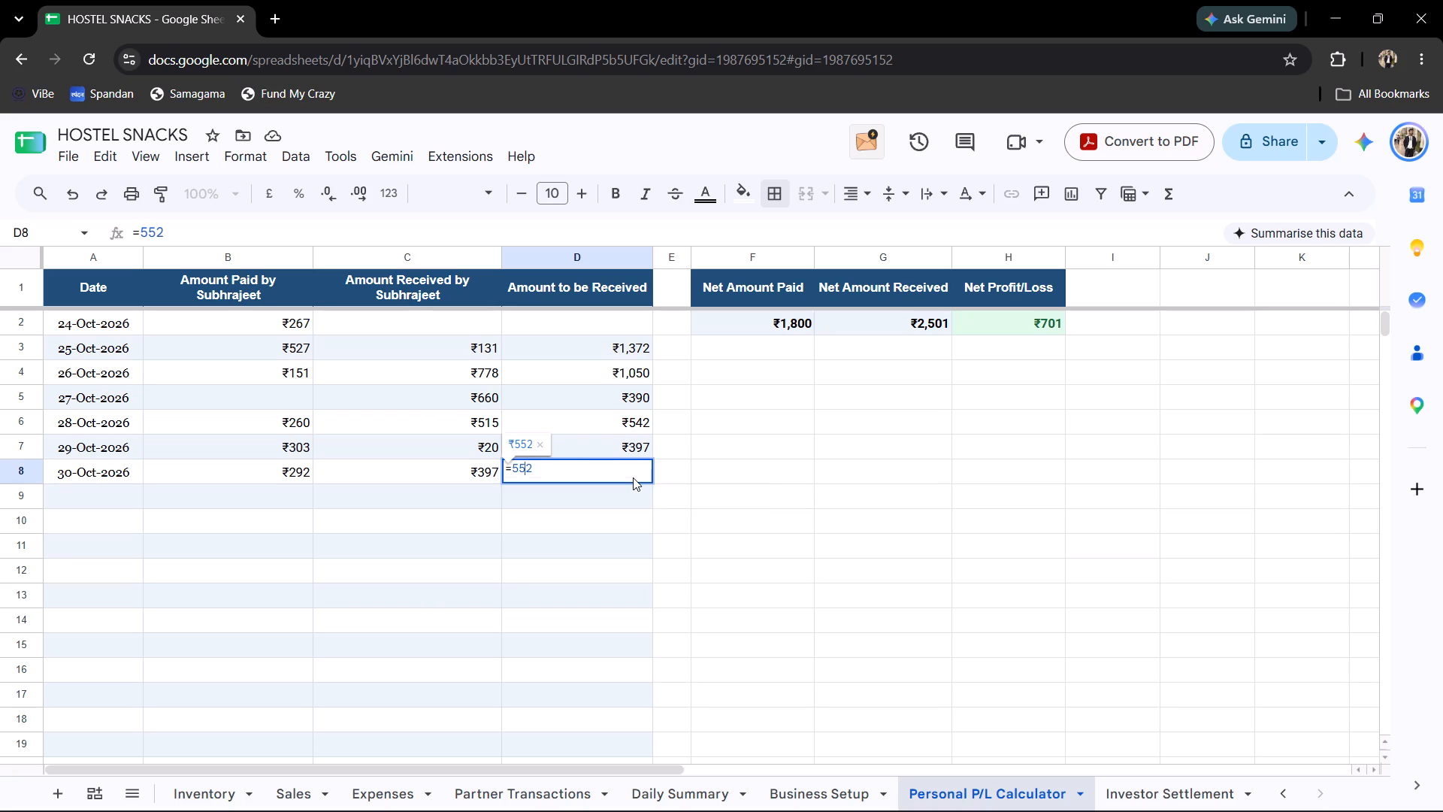
key(Right)
key(Right)
key(plus)
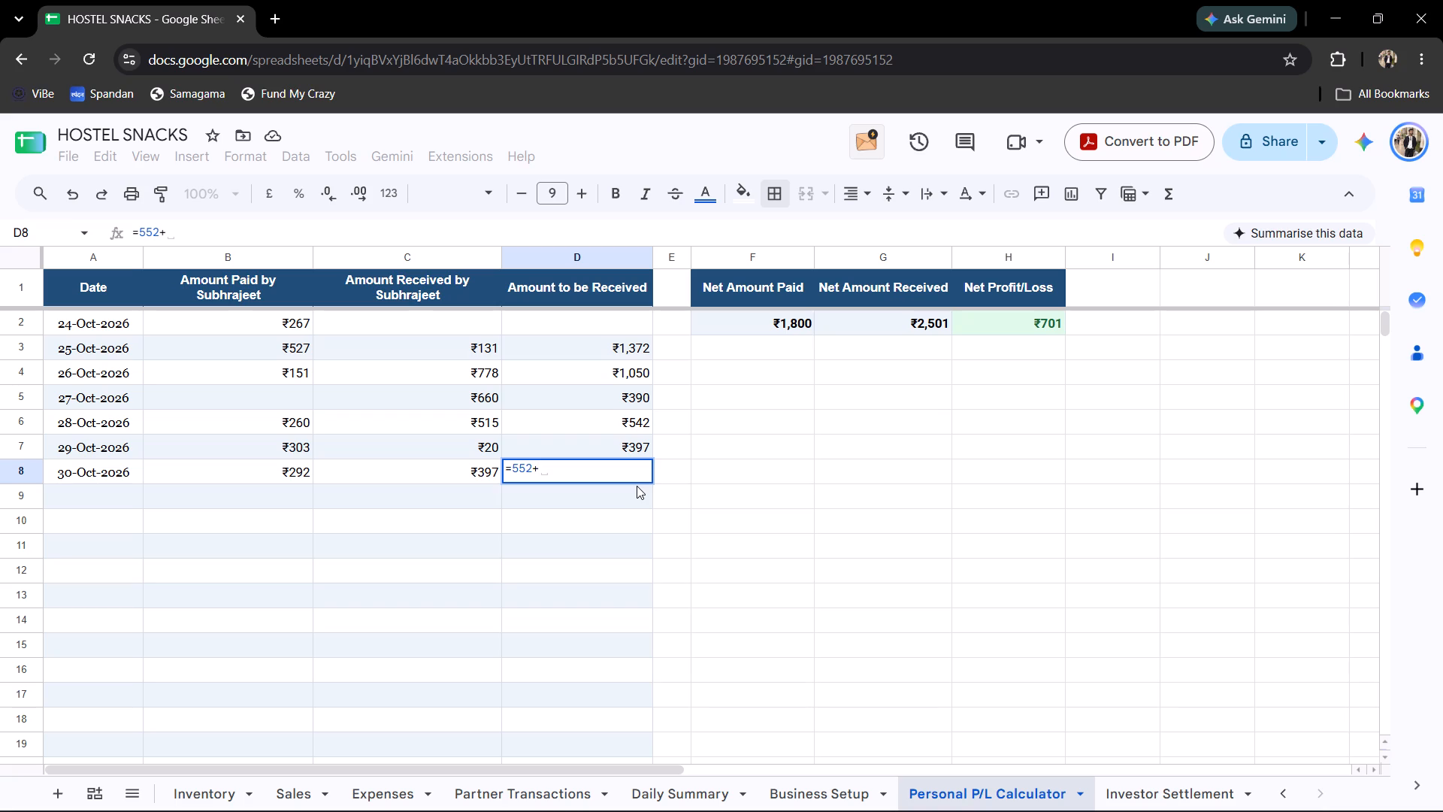
text(511)
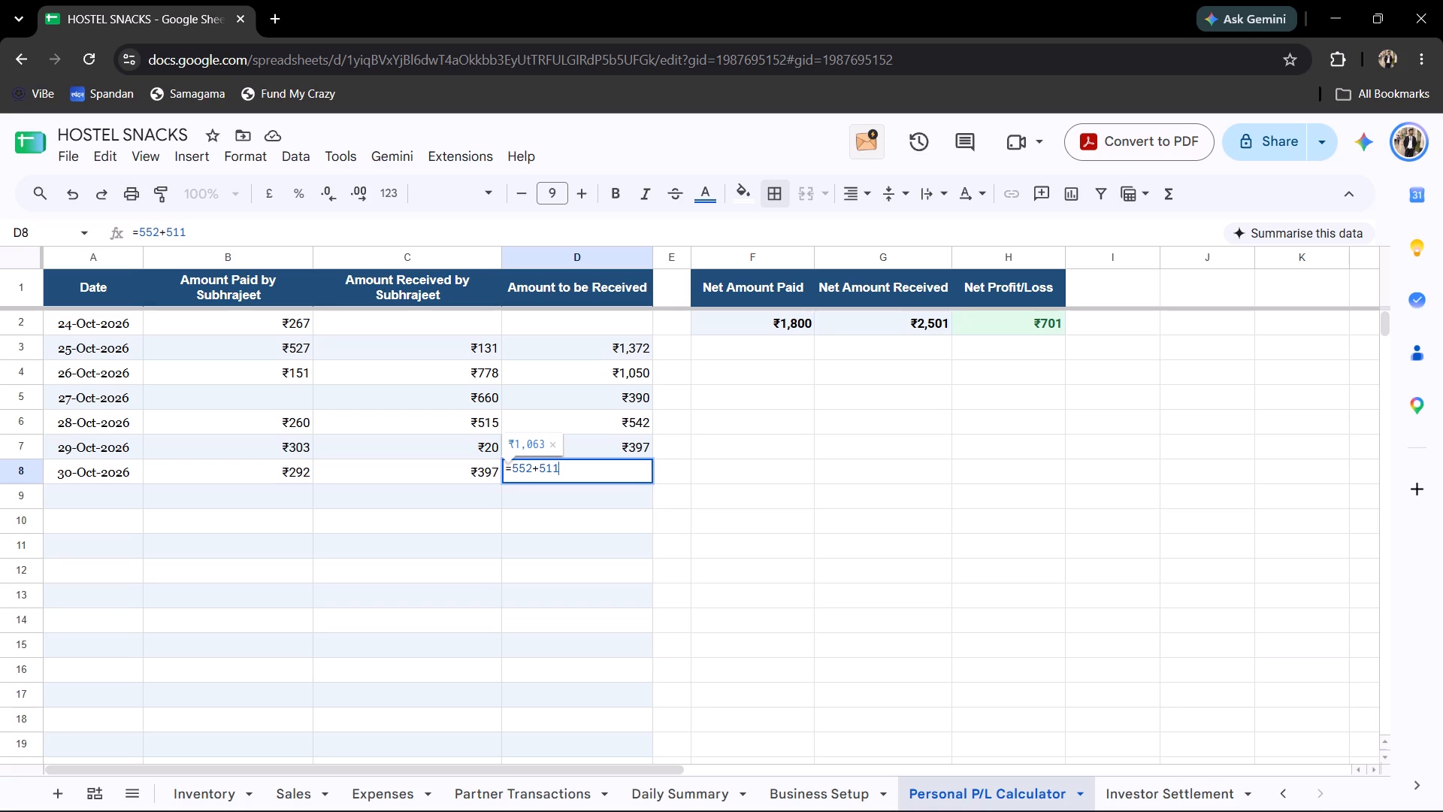
key(Return)
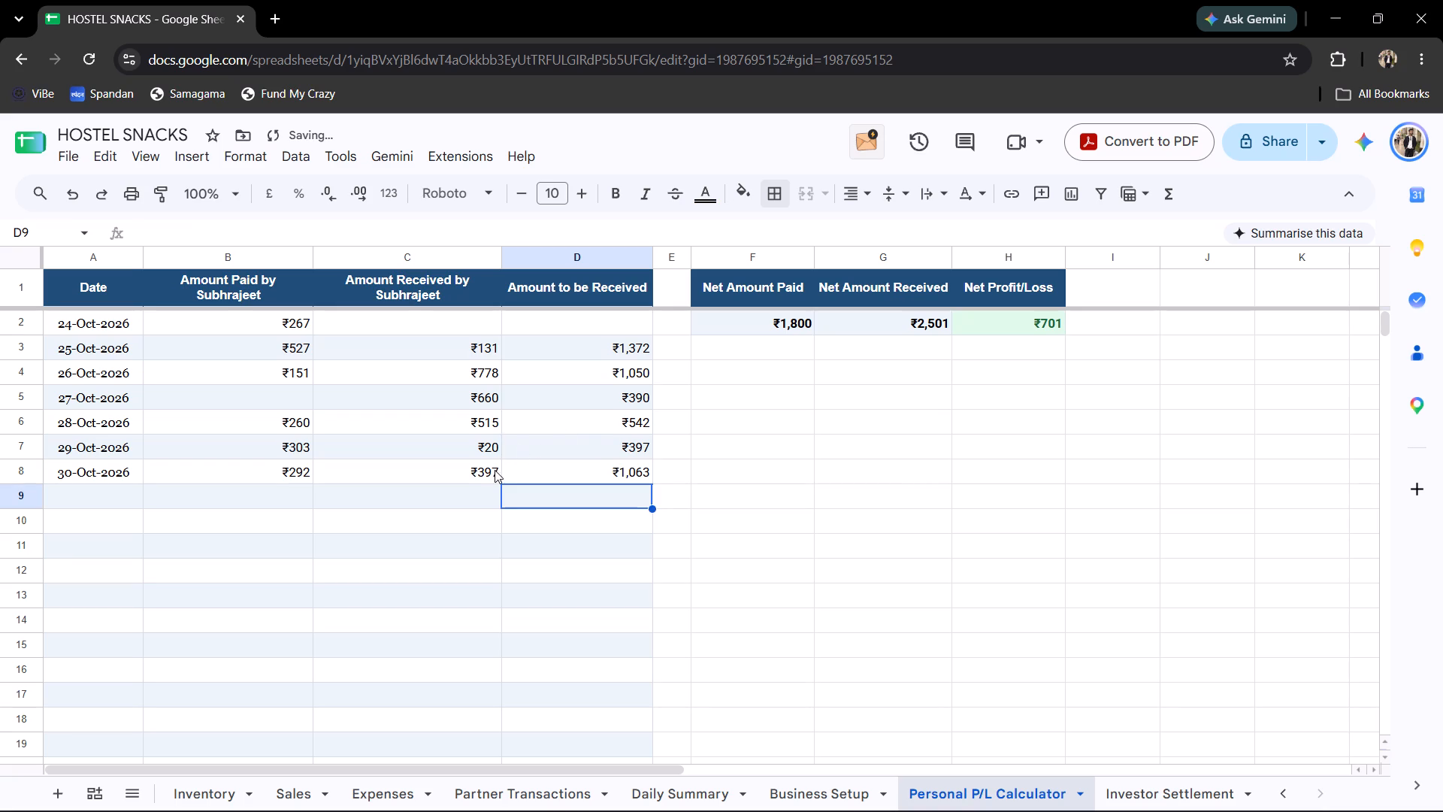
Start a side calculation from the 30-Oct-2026 Amount Received by entering 397+ in empty cell J8.
click(486, 472)
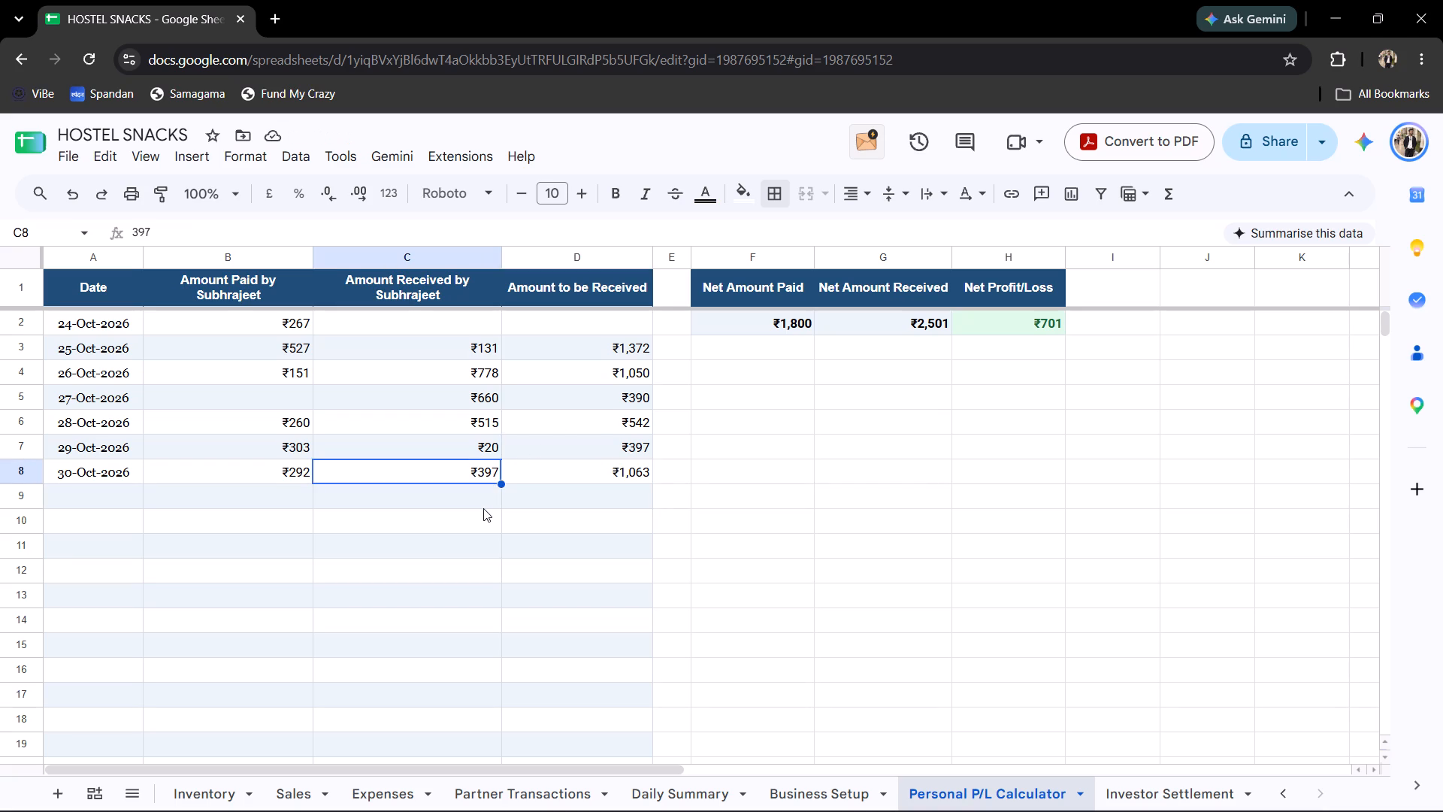
click(475, 504)
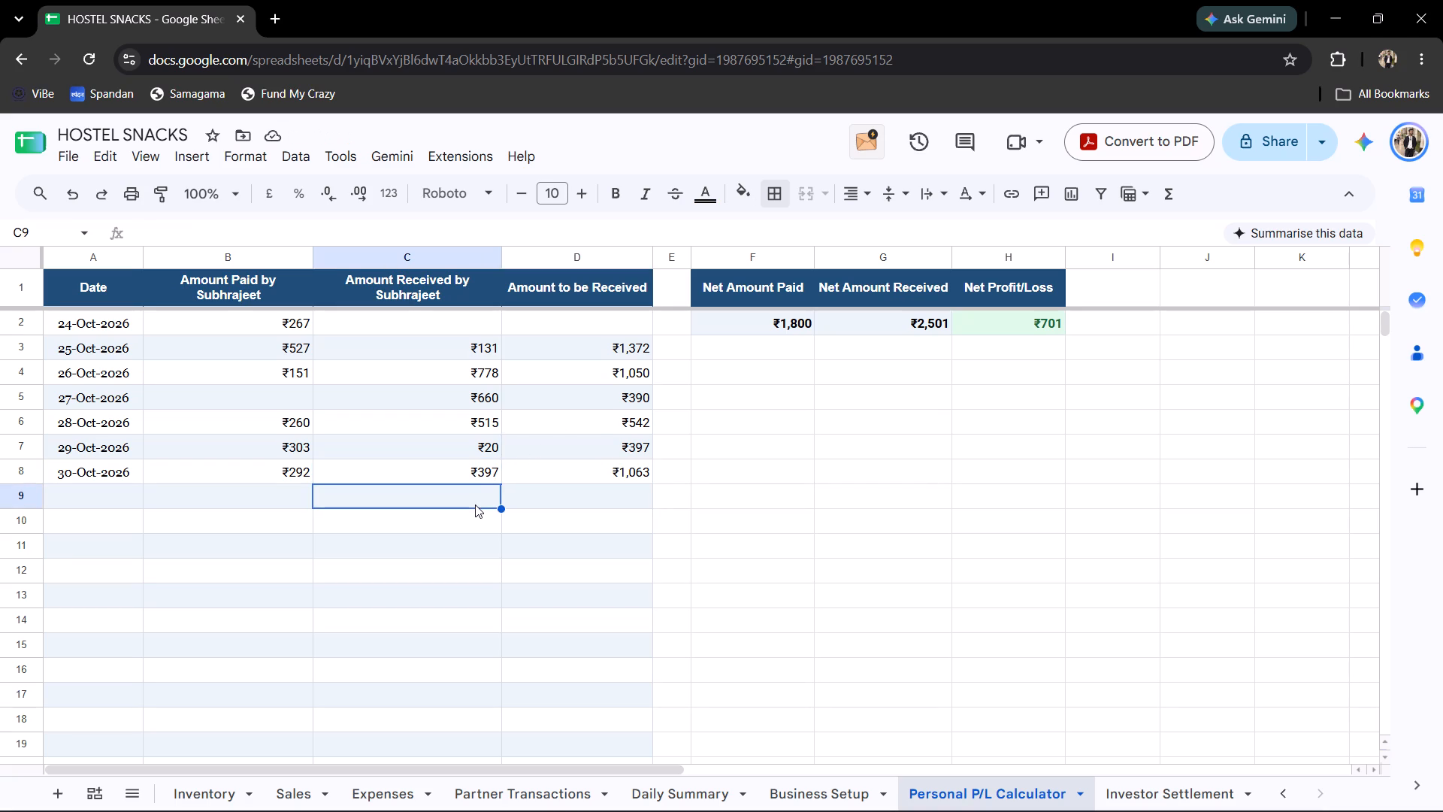
click(1184, 476)
text(397+)
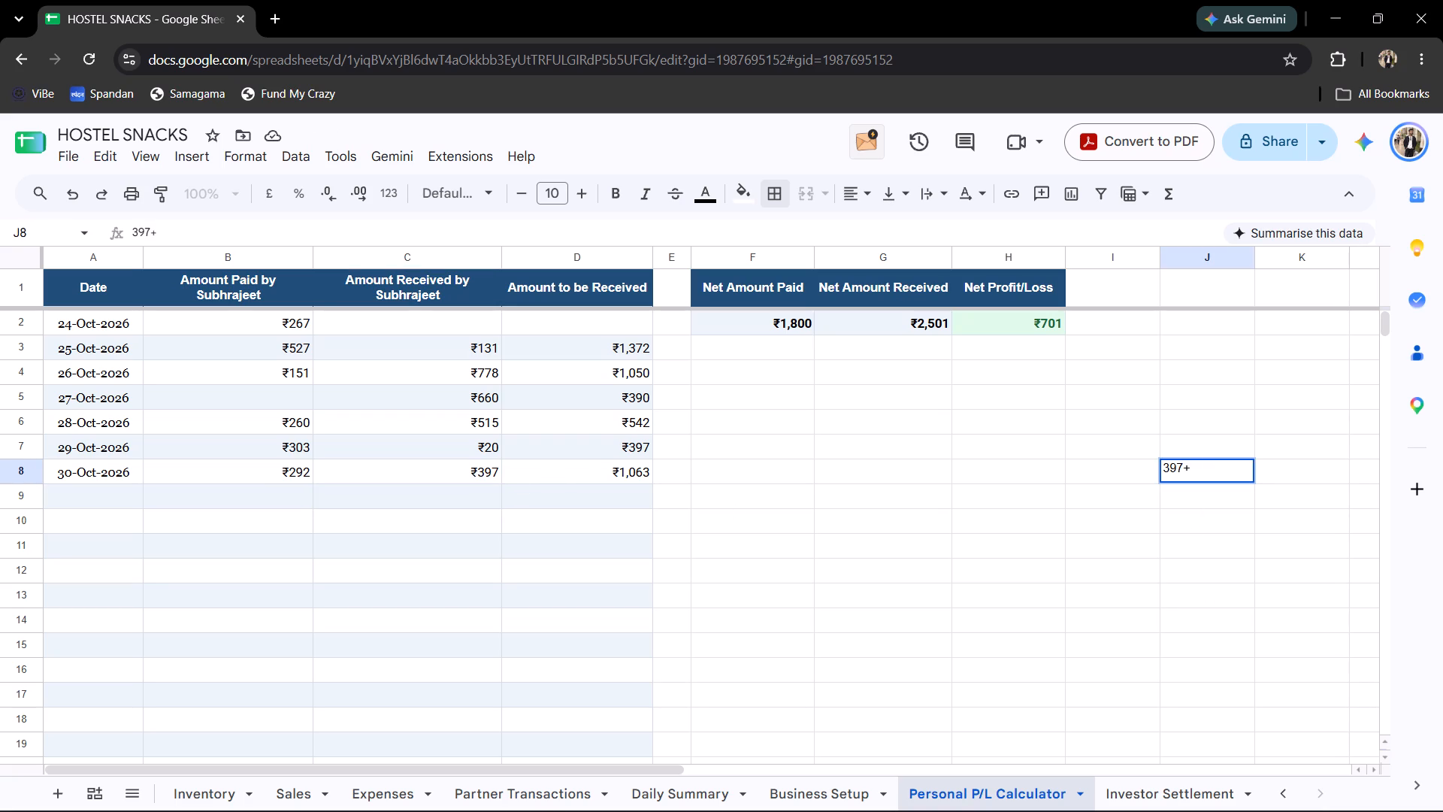
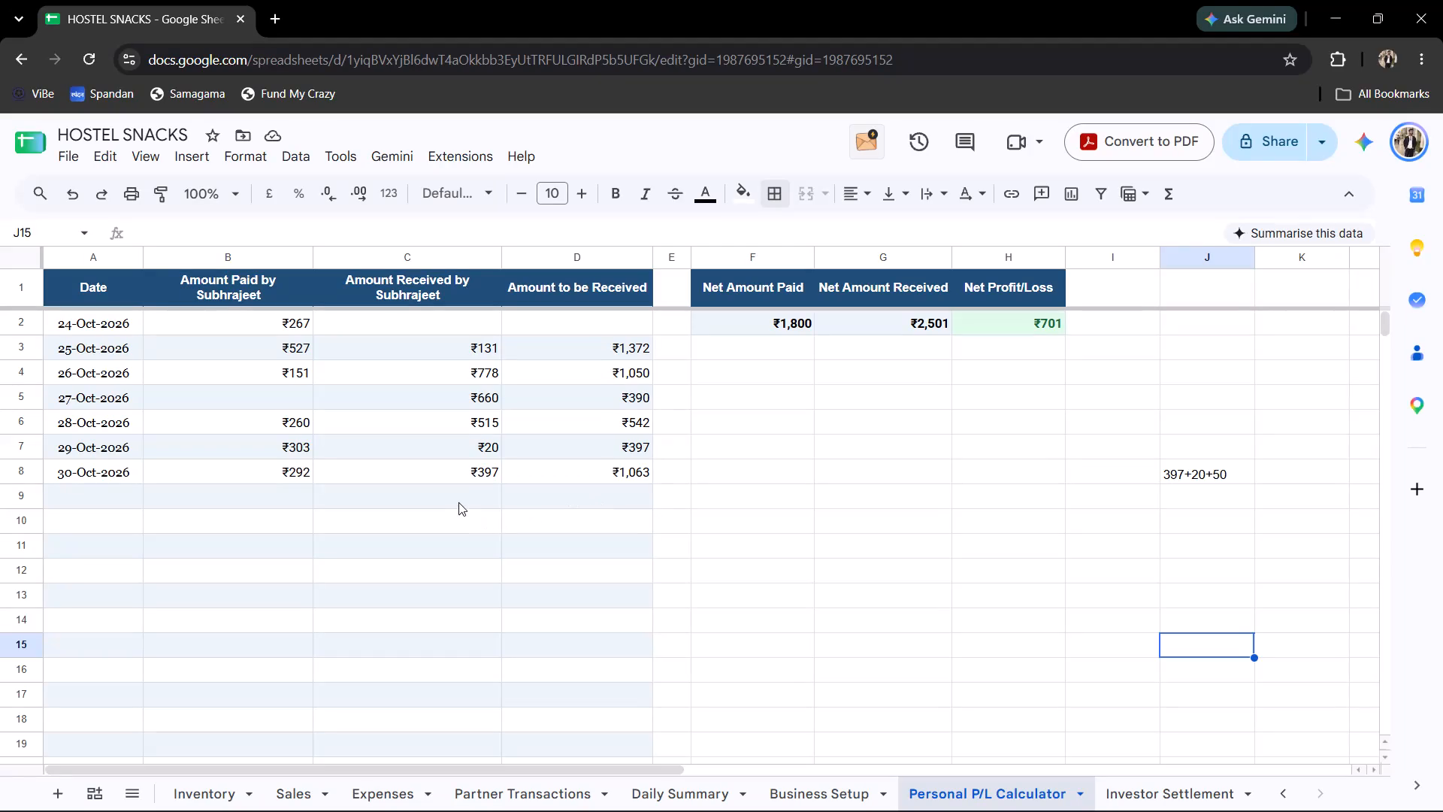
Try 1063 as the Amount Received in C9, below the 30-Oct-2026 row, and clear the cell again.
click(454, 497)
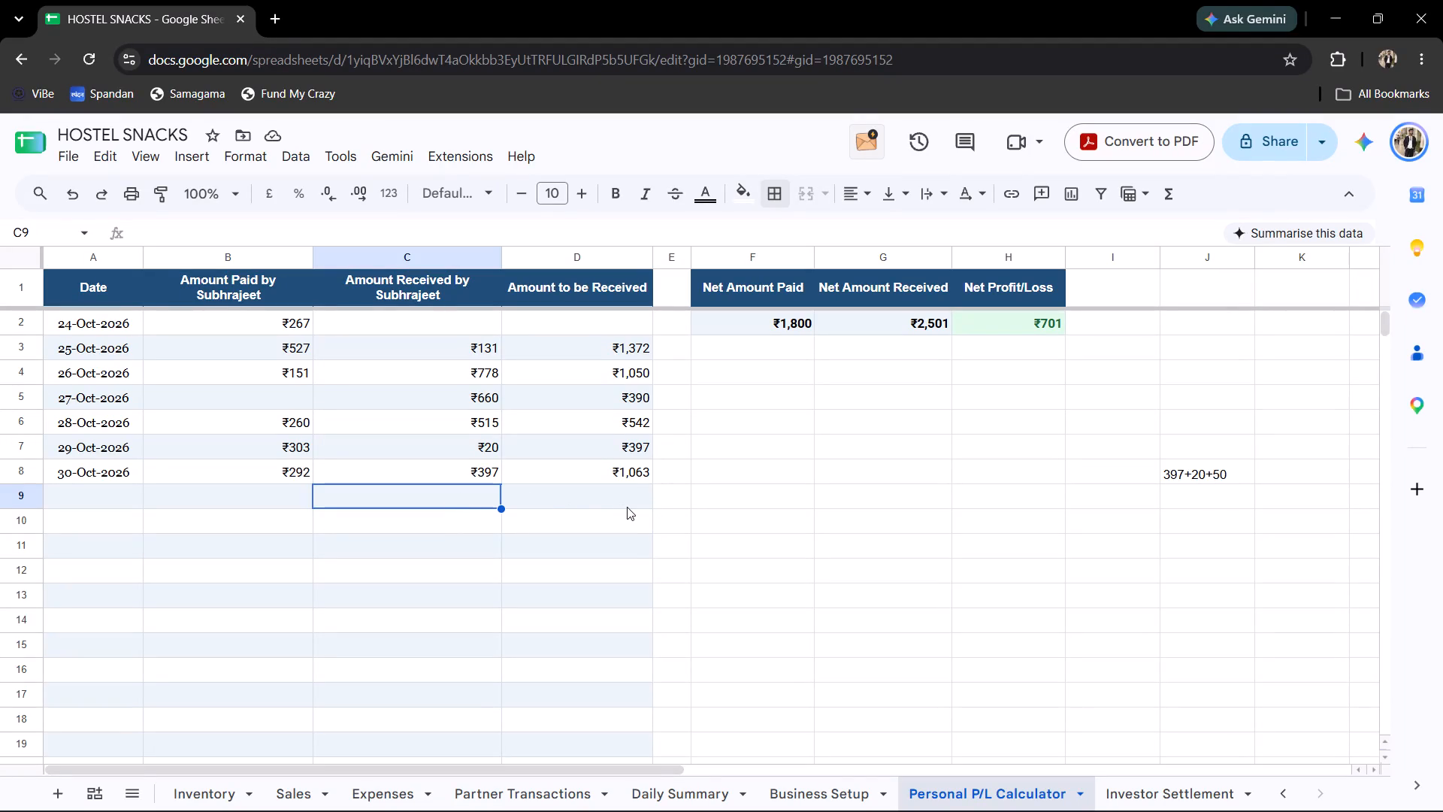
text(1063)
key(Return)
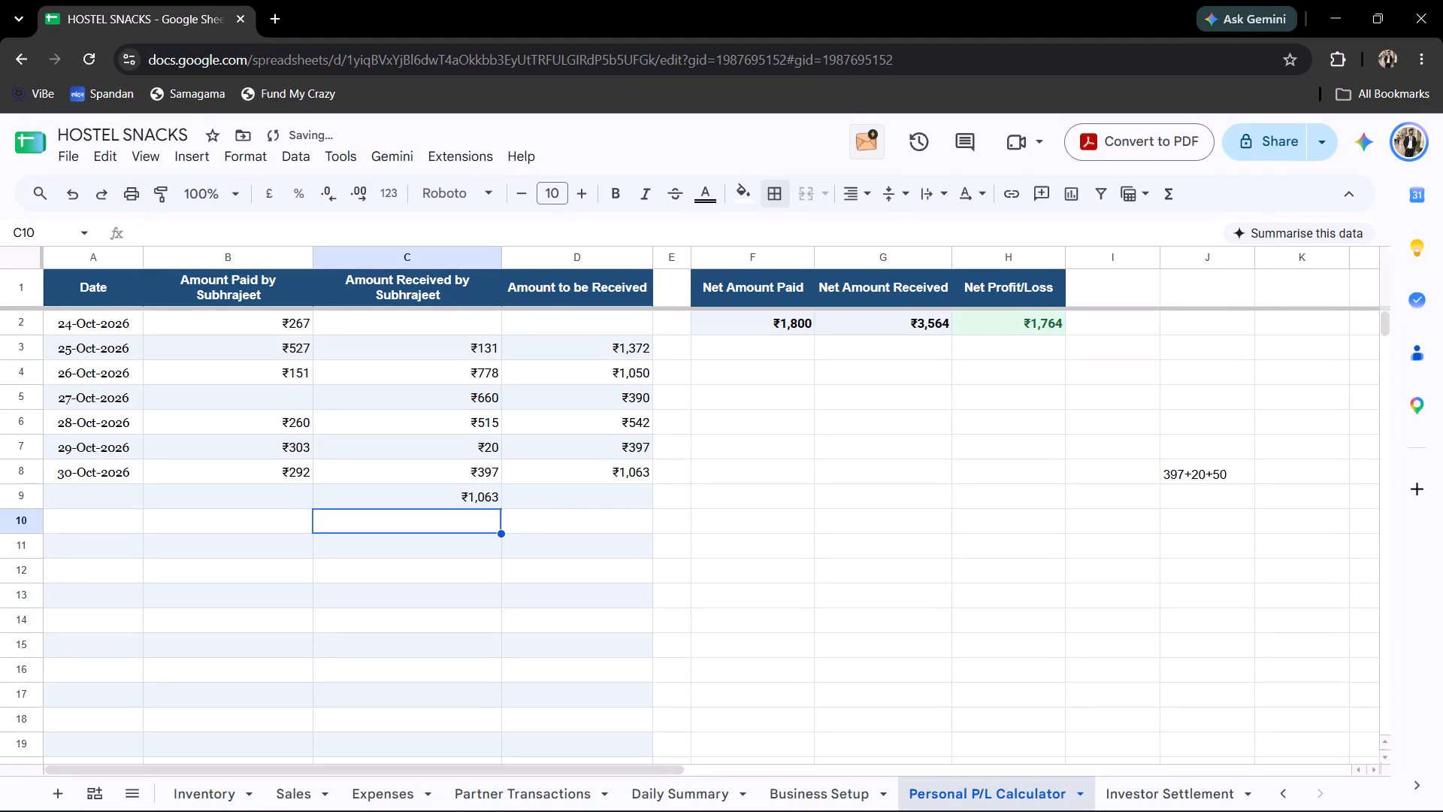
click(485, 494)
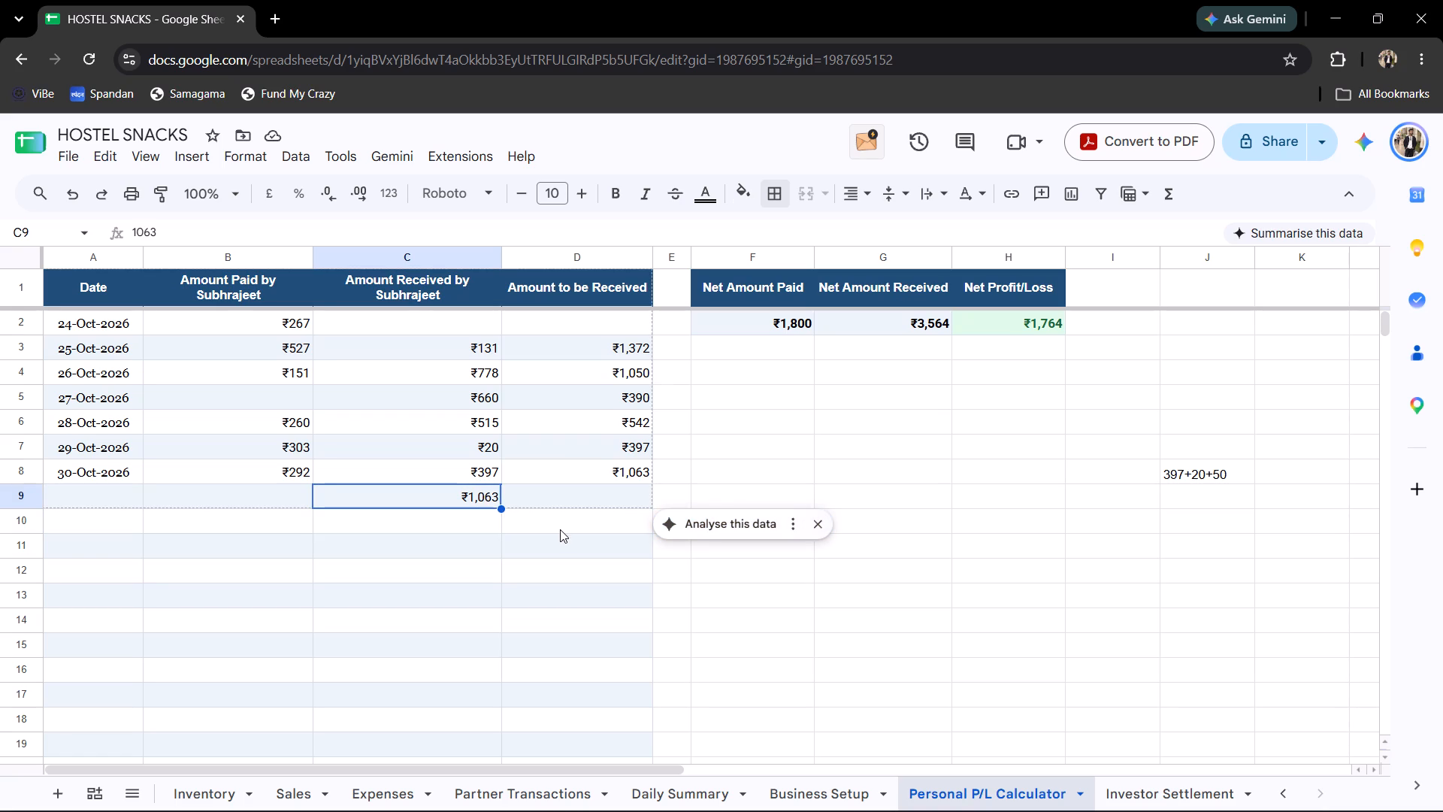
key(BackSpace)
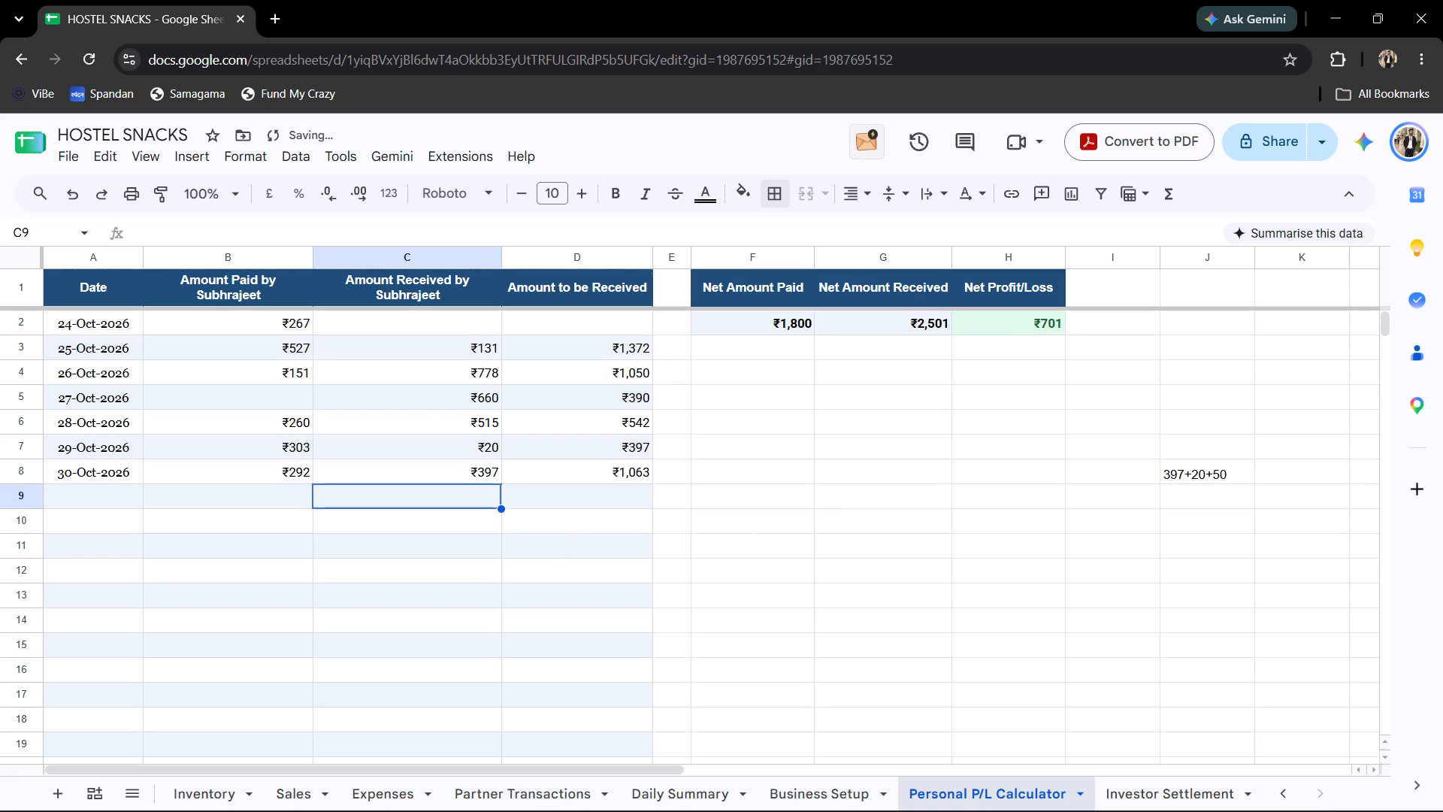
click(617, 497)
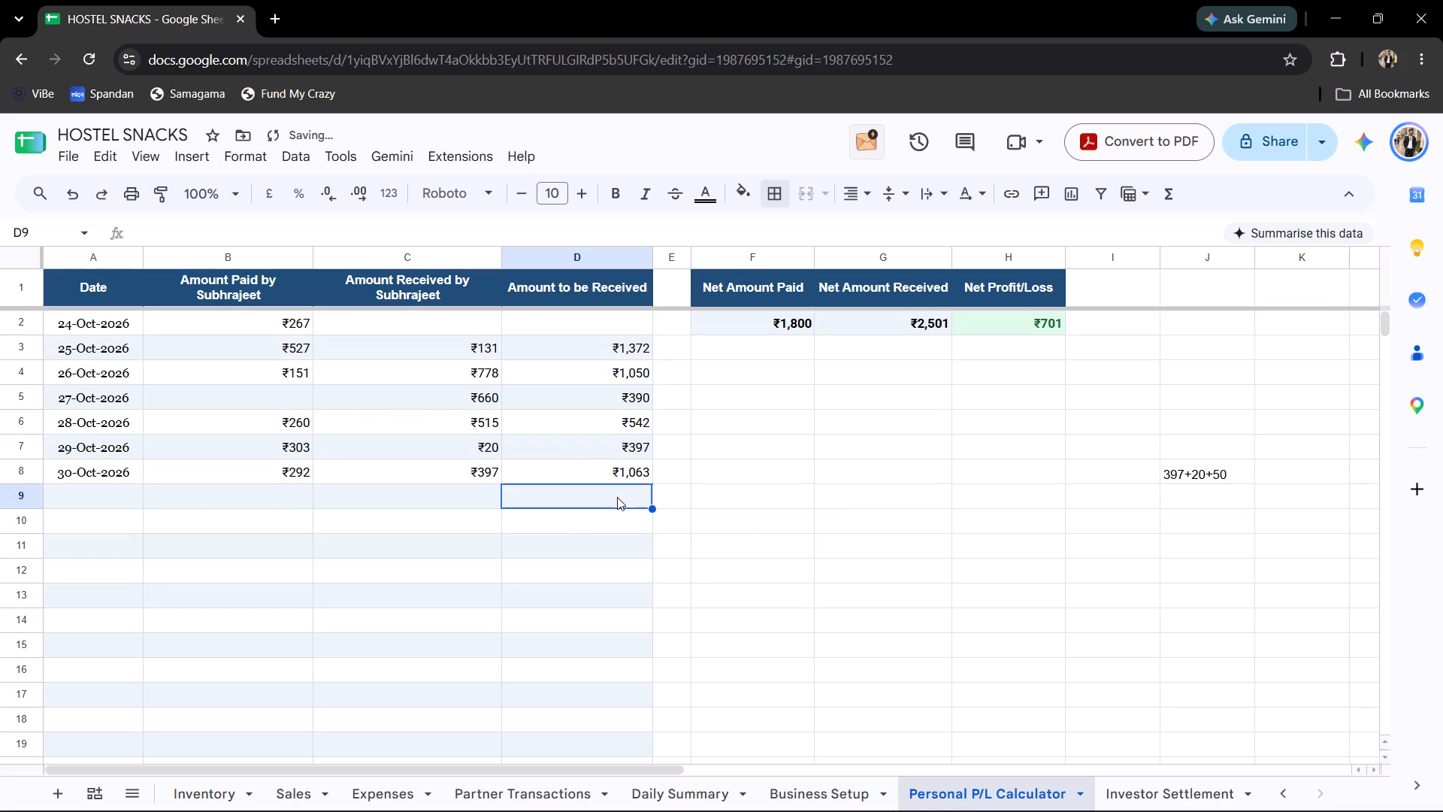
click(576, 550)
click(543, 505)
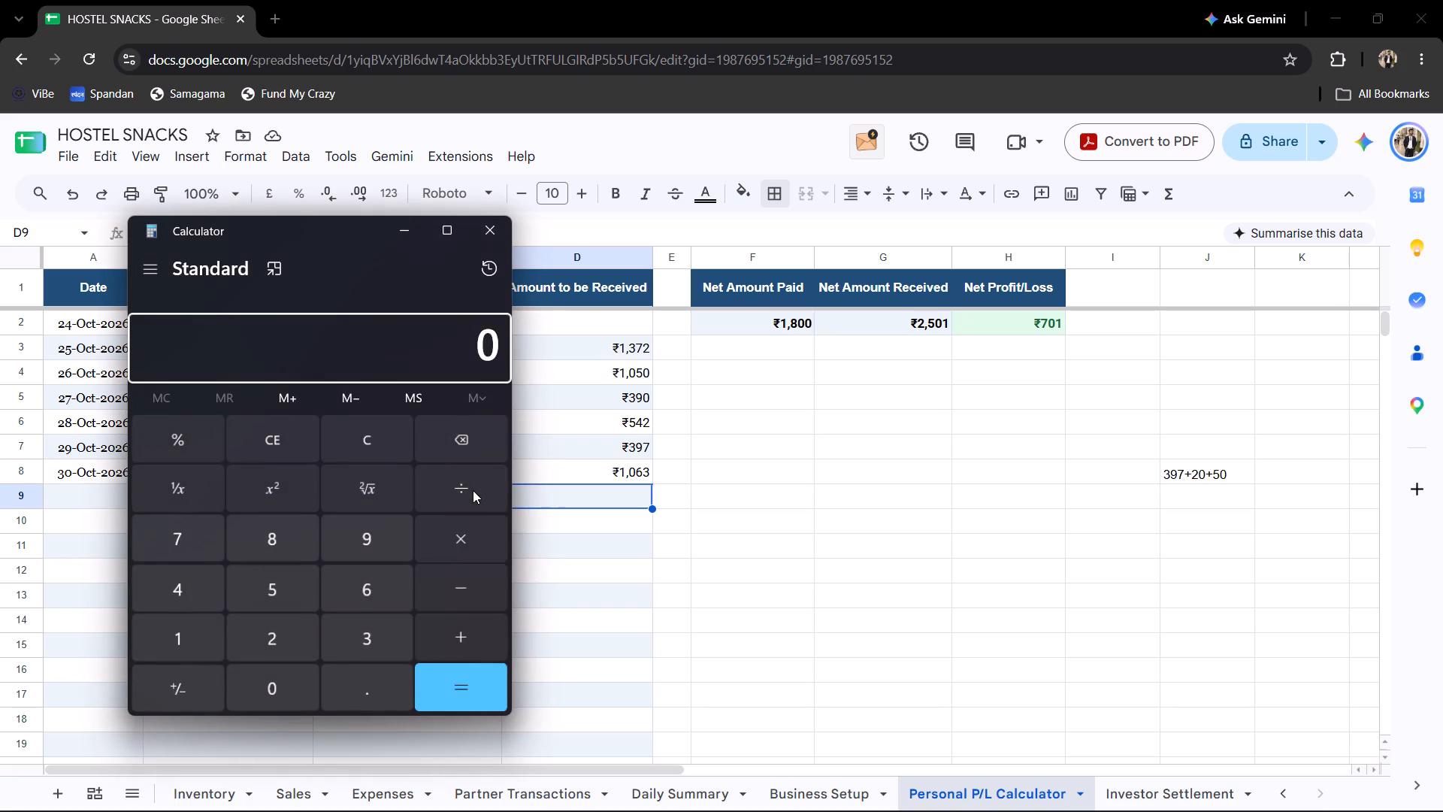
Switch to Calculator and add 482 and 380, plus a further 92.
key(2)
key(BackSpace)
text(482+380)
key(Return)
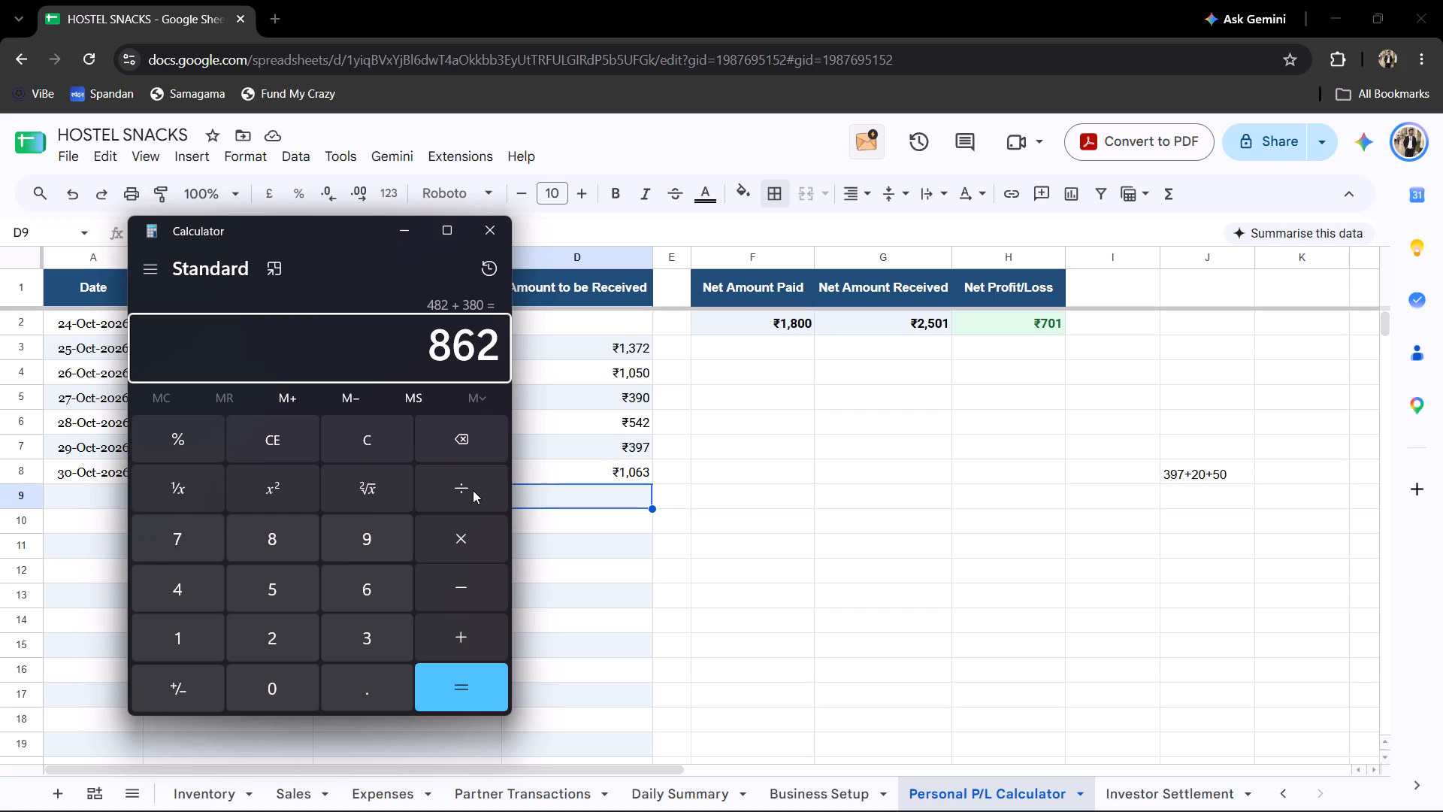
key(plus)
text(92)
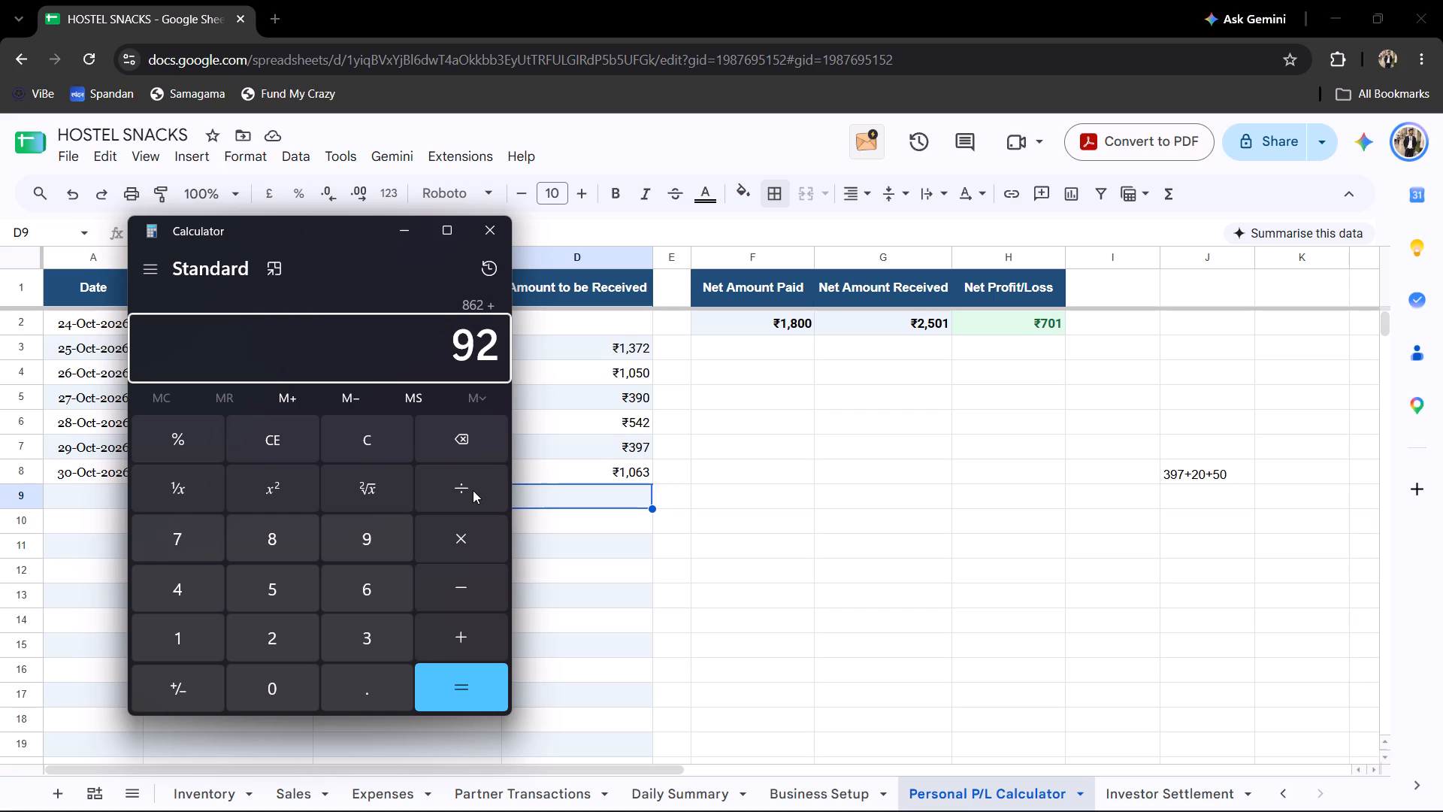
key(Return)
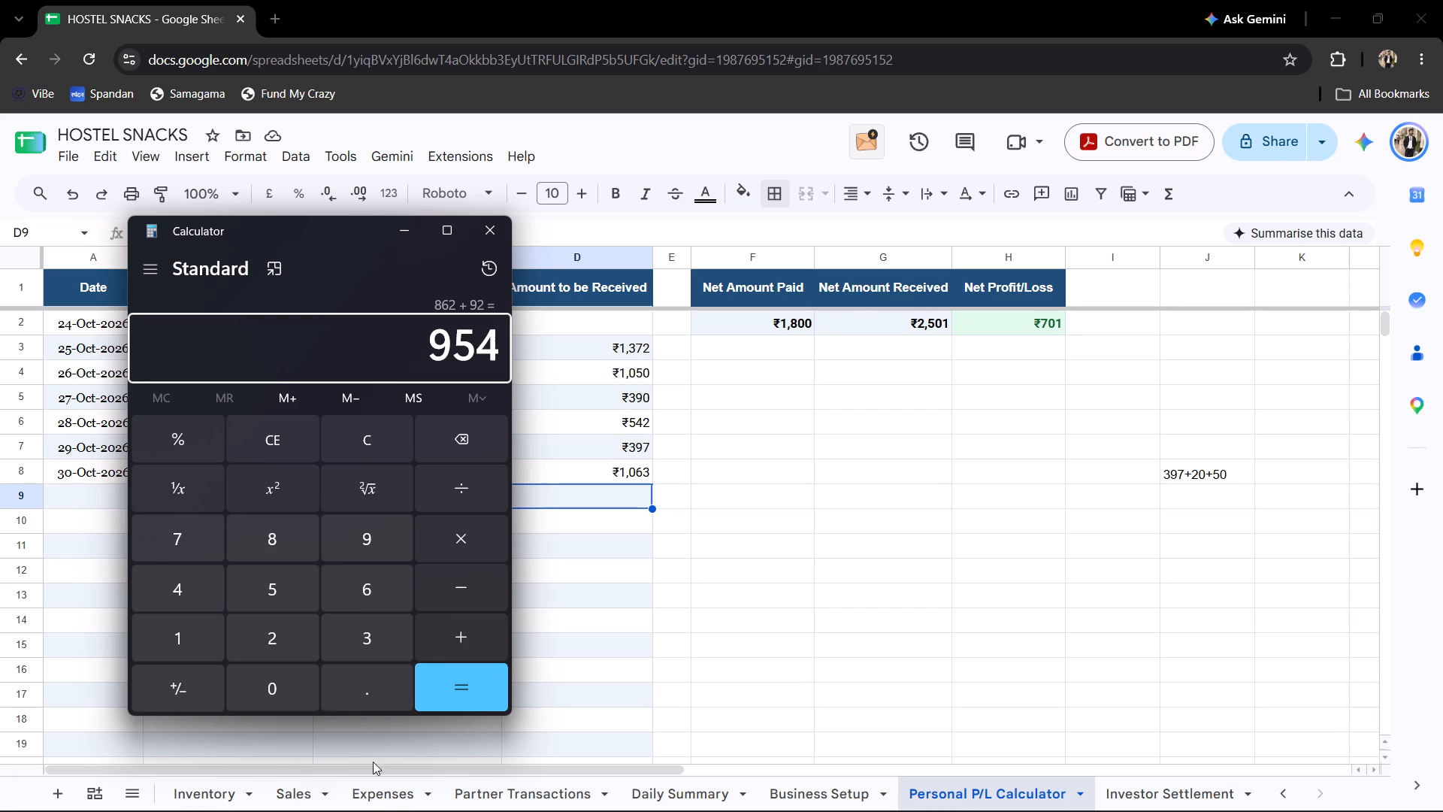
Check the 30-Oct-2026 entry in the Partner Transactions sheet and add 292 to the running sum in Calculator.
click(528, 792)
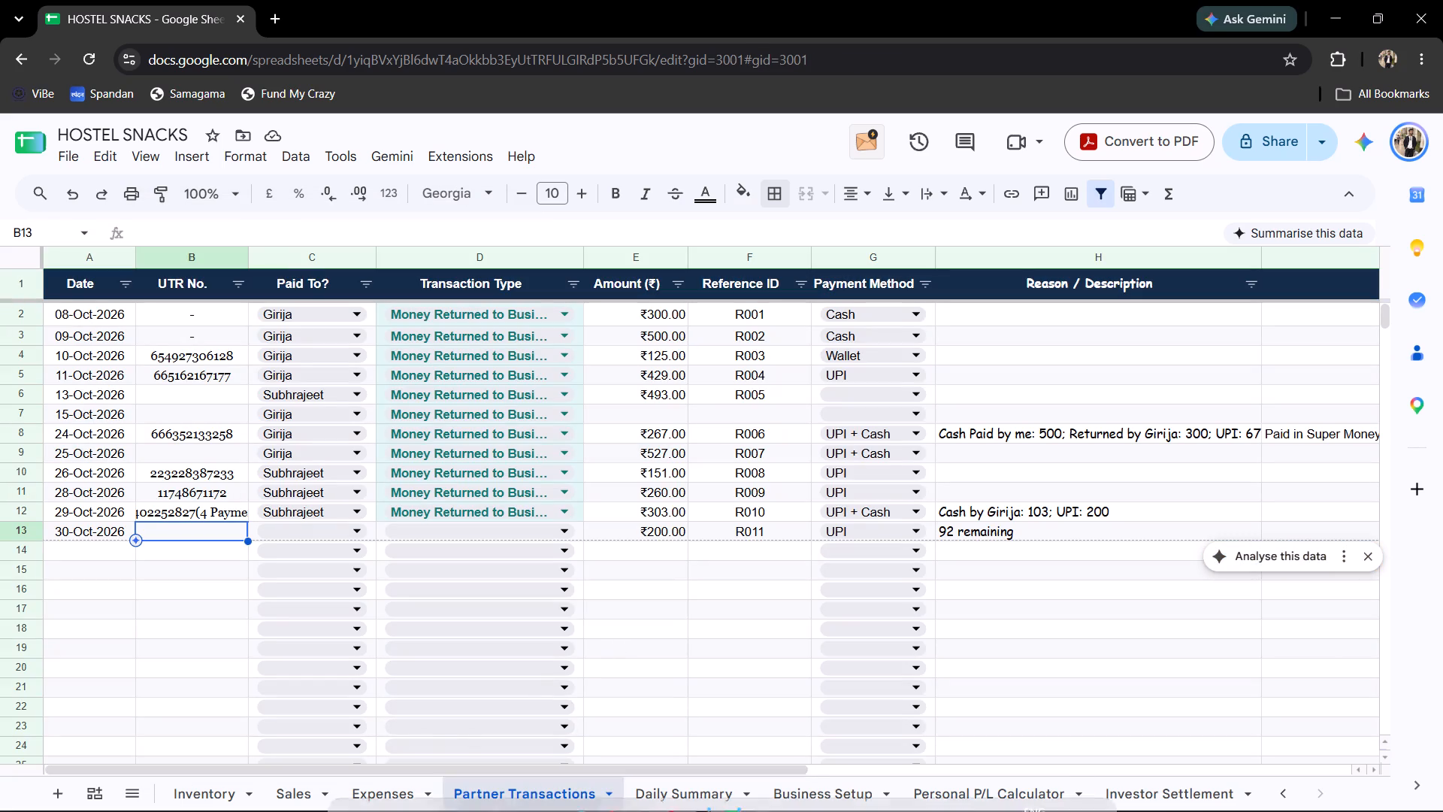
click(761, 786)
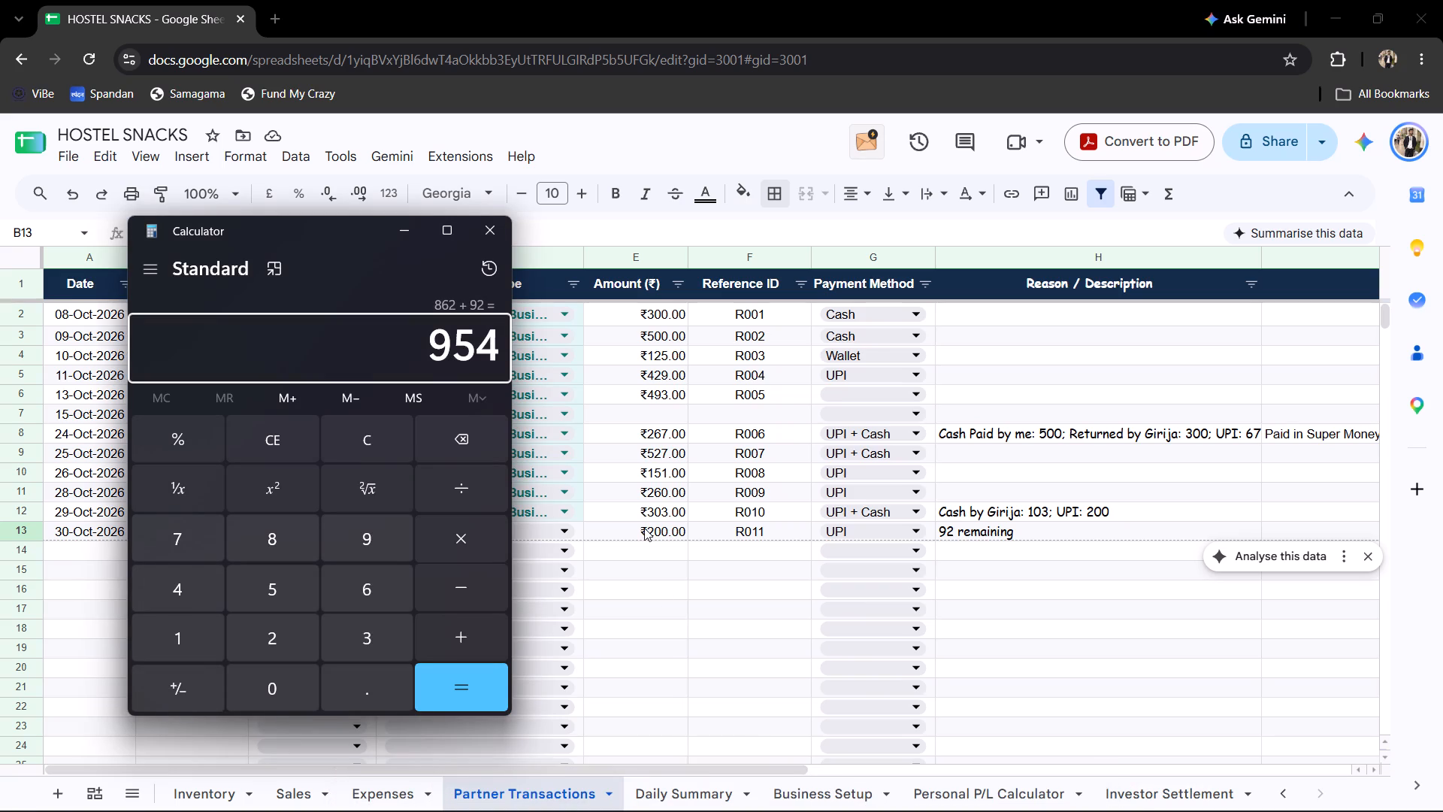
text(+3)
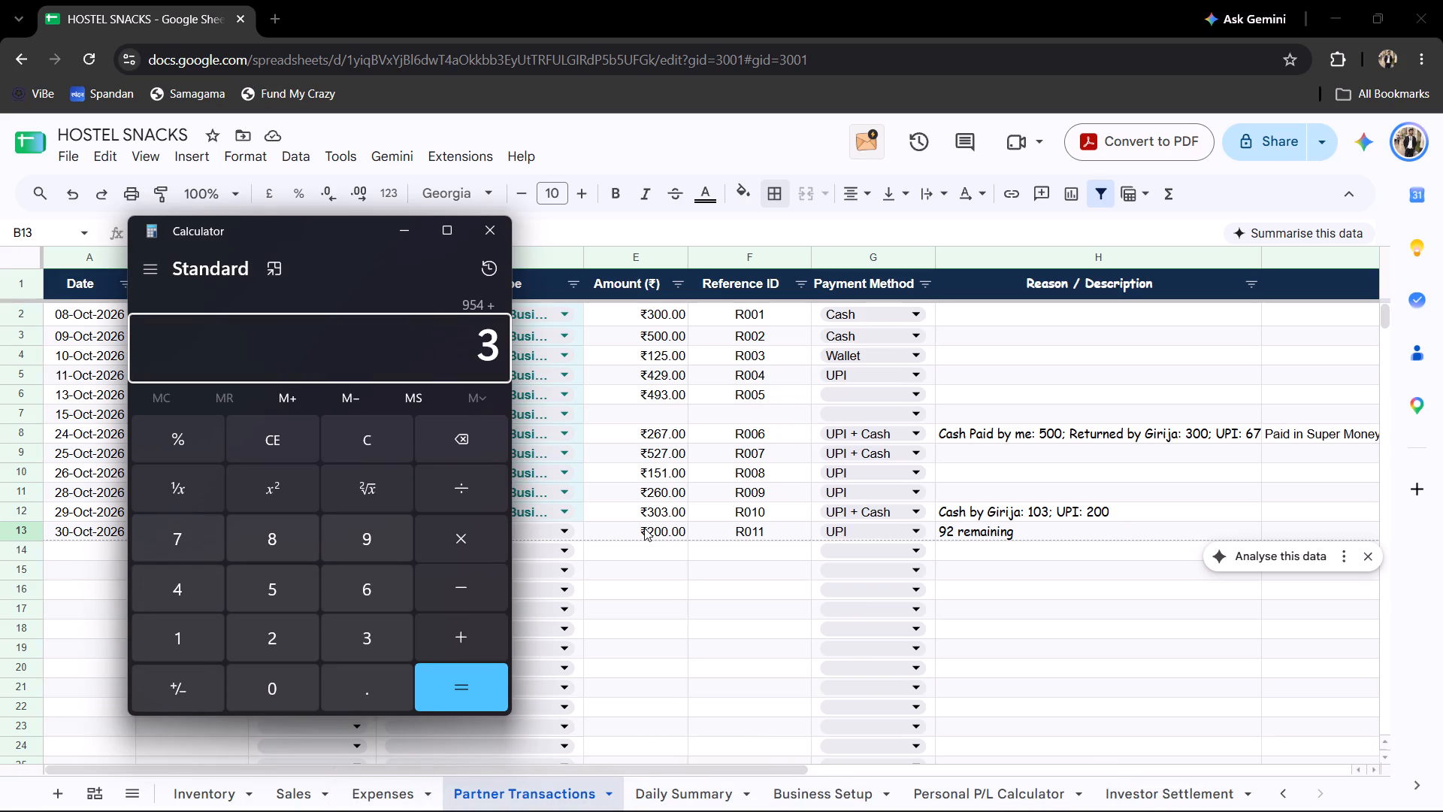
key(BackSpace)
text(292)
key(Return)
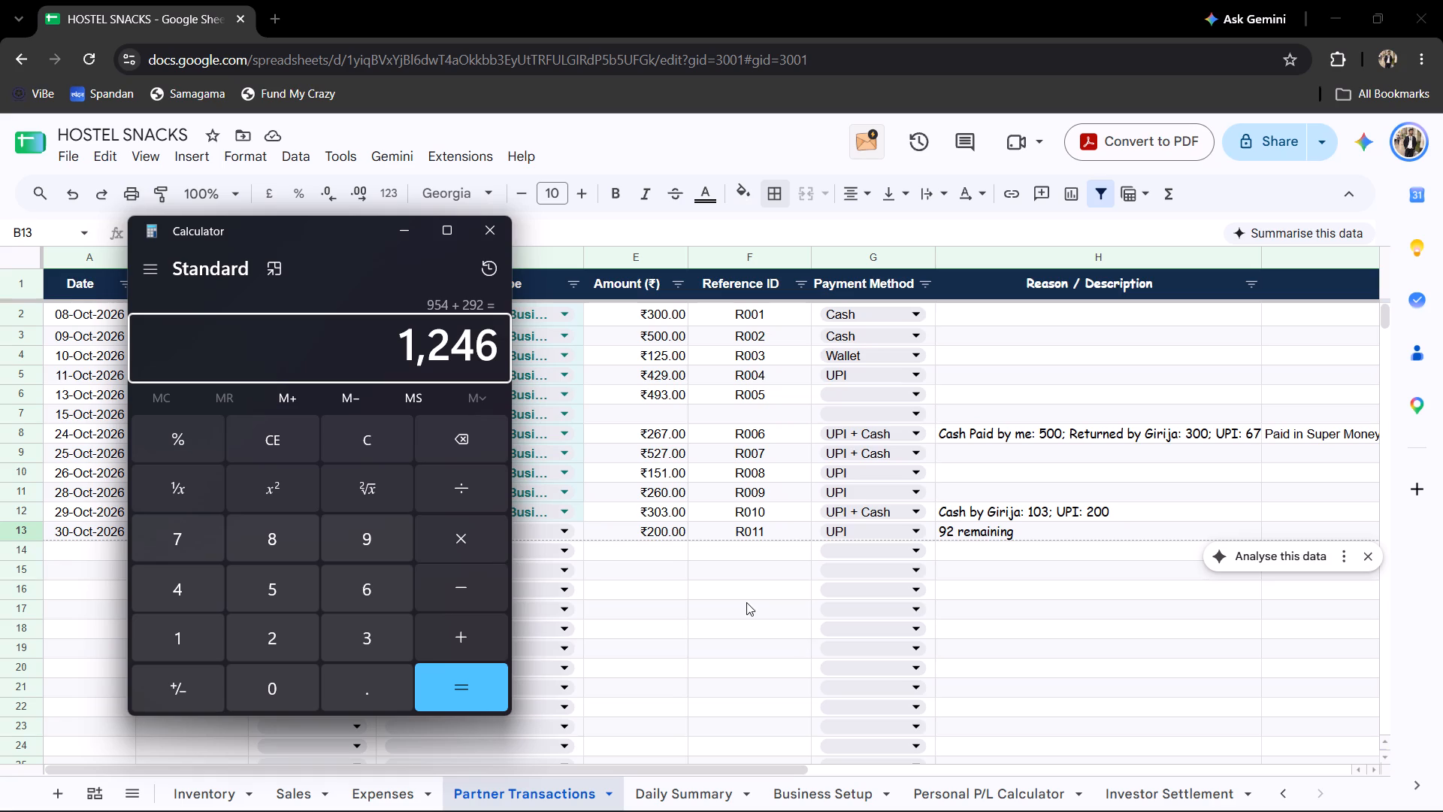
Restart the calculation with 482+380 and add the 30-Oct-2026 Amount to be Received, 1063, from the Personal P/L Calculator sheet.
click(349, 435)
click(292, 447)
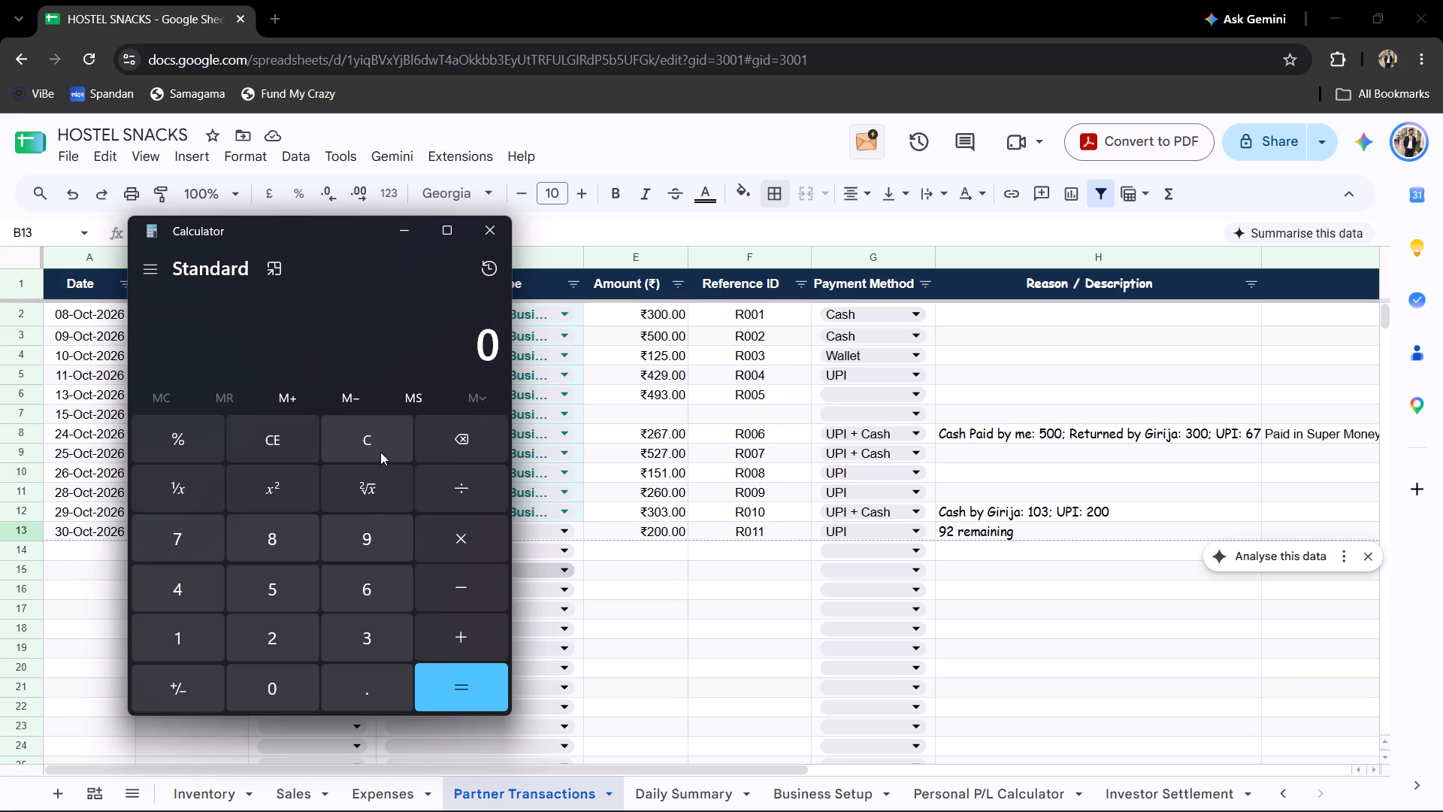
text(482+)
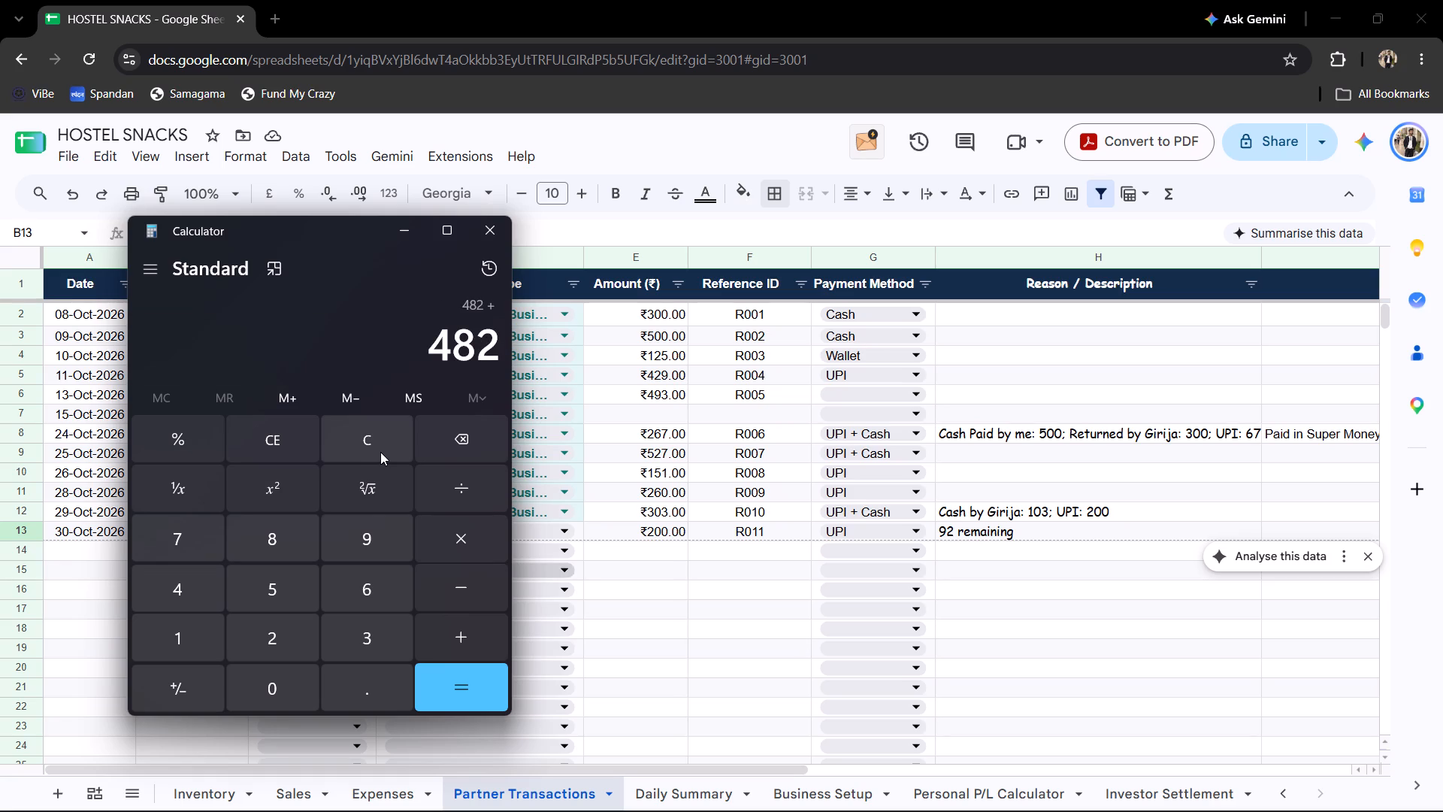
text(380)
key(Return)
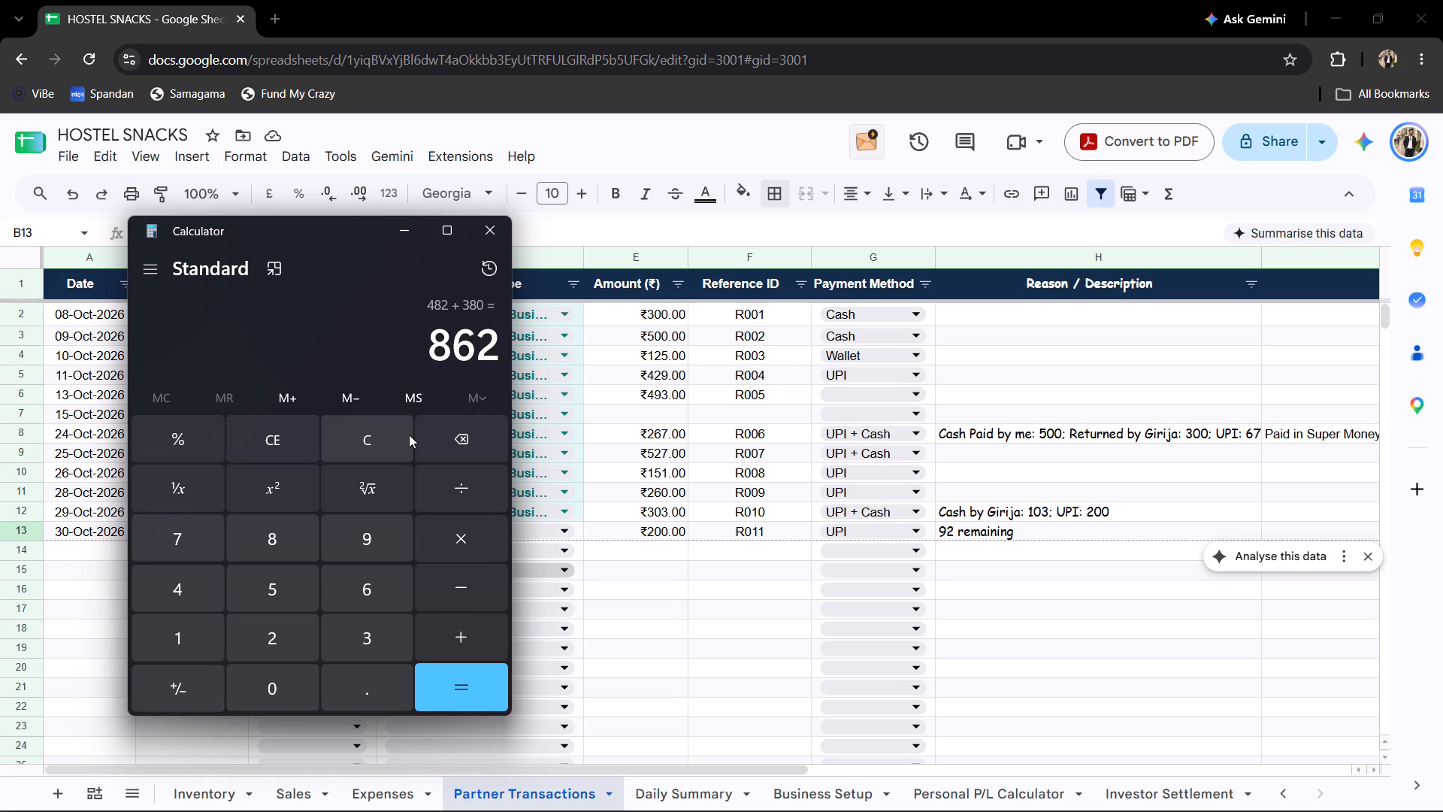
key(plus)
click(1012, 792)
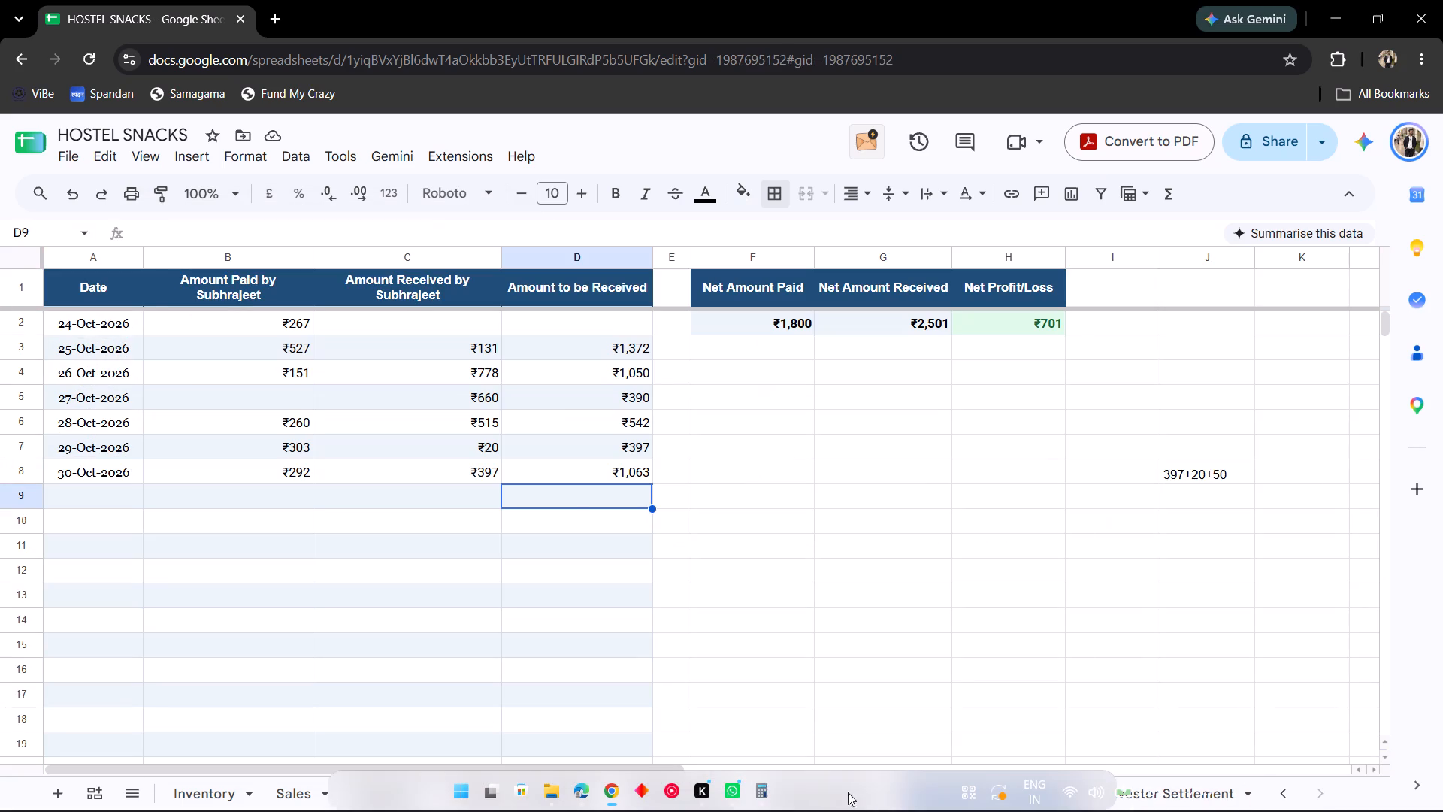
click(757, 791)
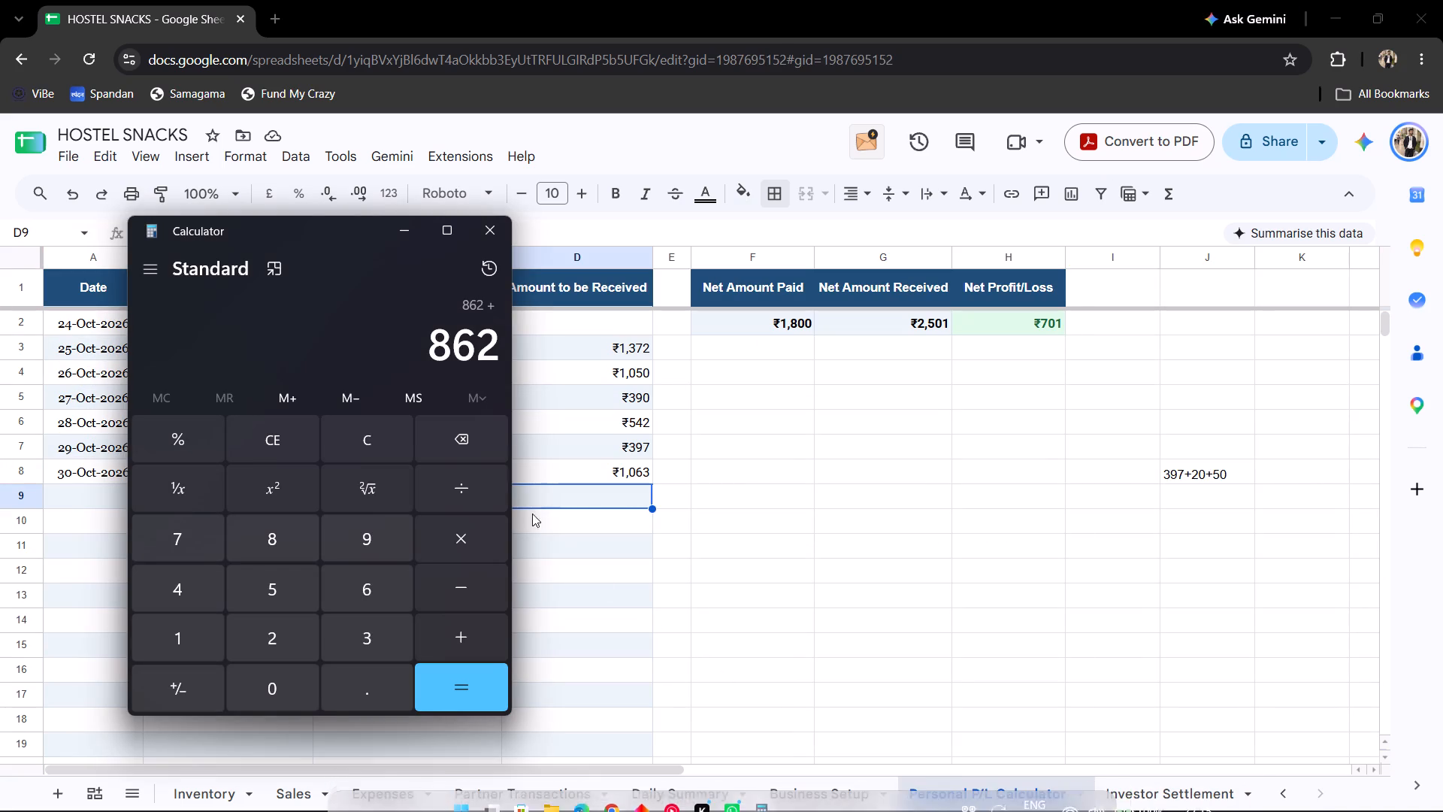
text(1063)
key(Return)
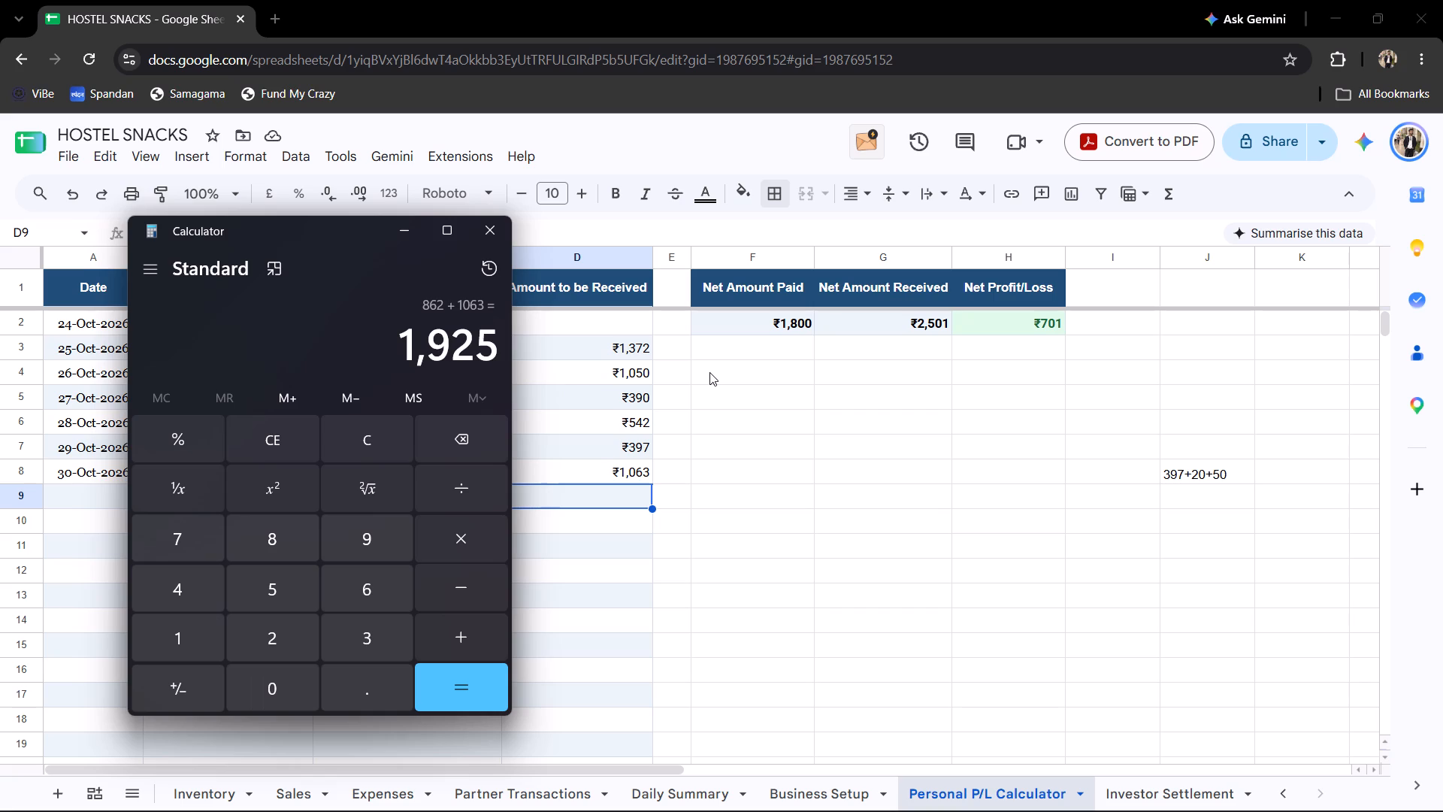
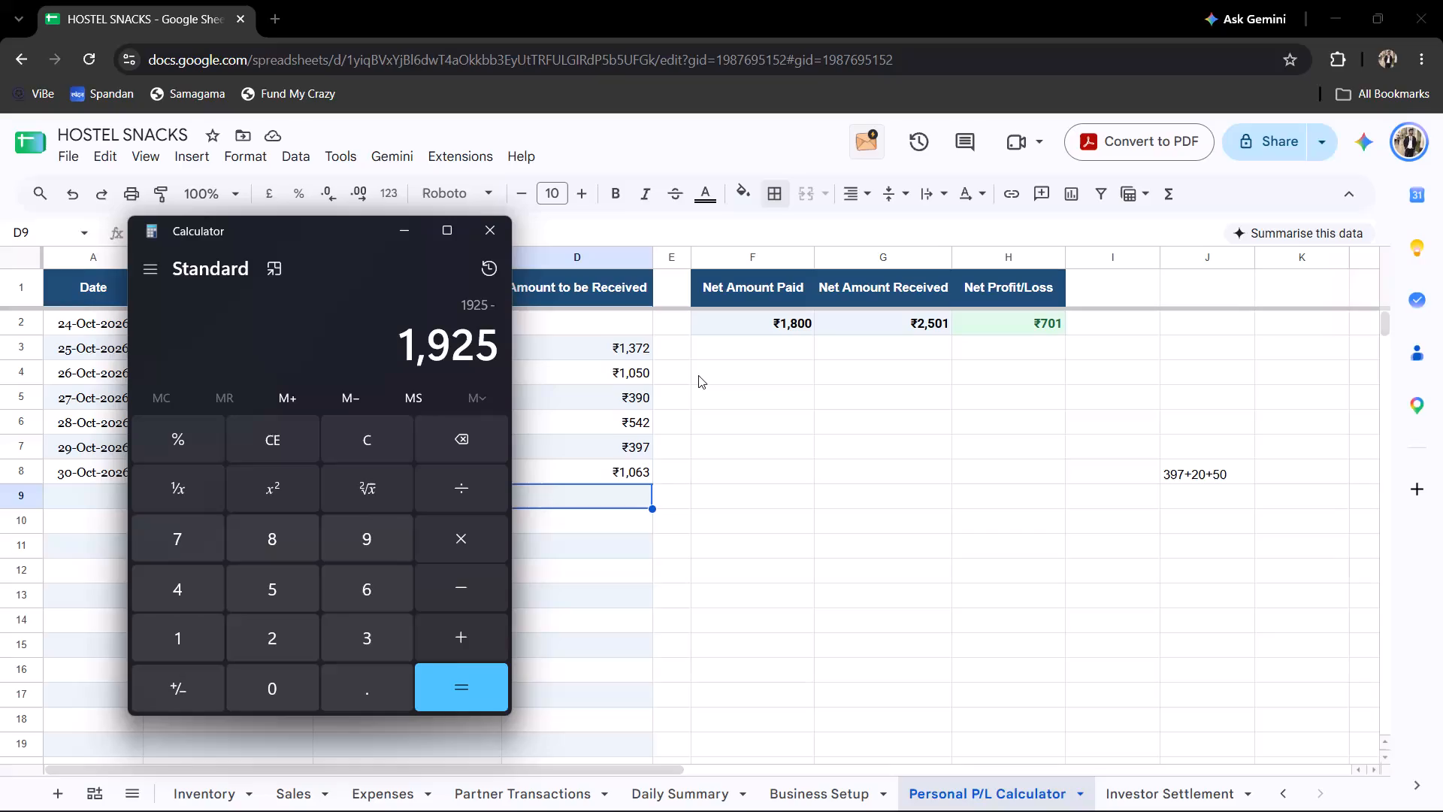
Finish subtracting 200 from the 1925 total in Calculator and close Calculator.
key(Return)
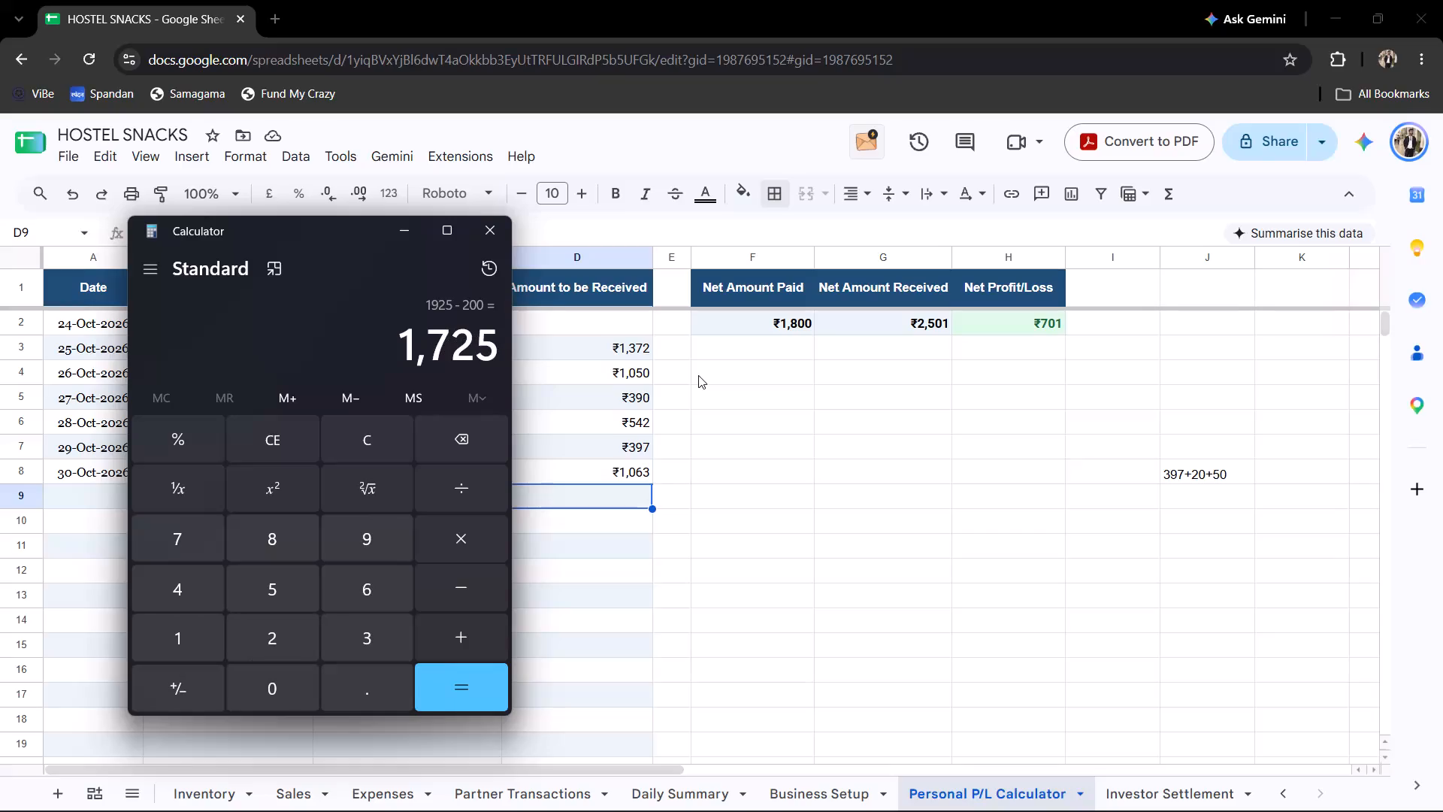
click(500, 232)
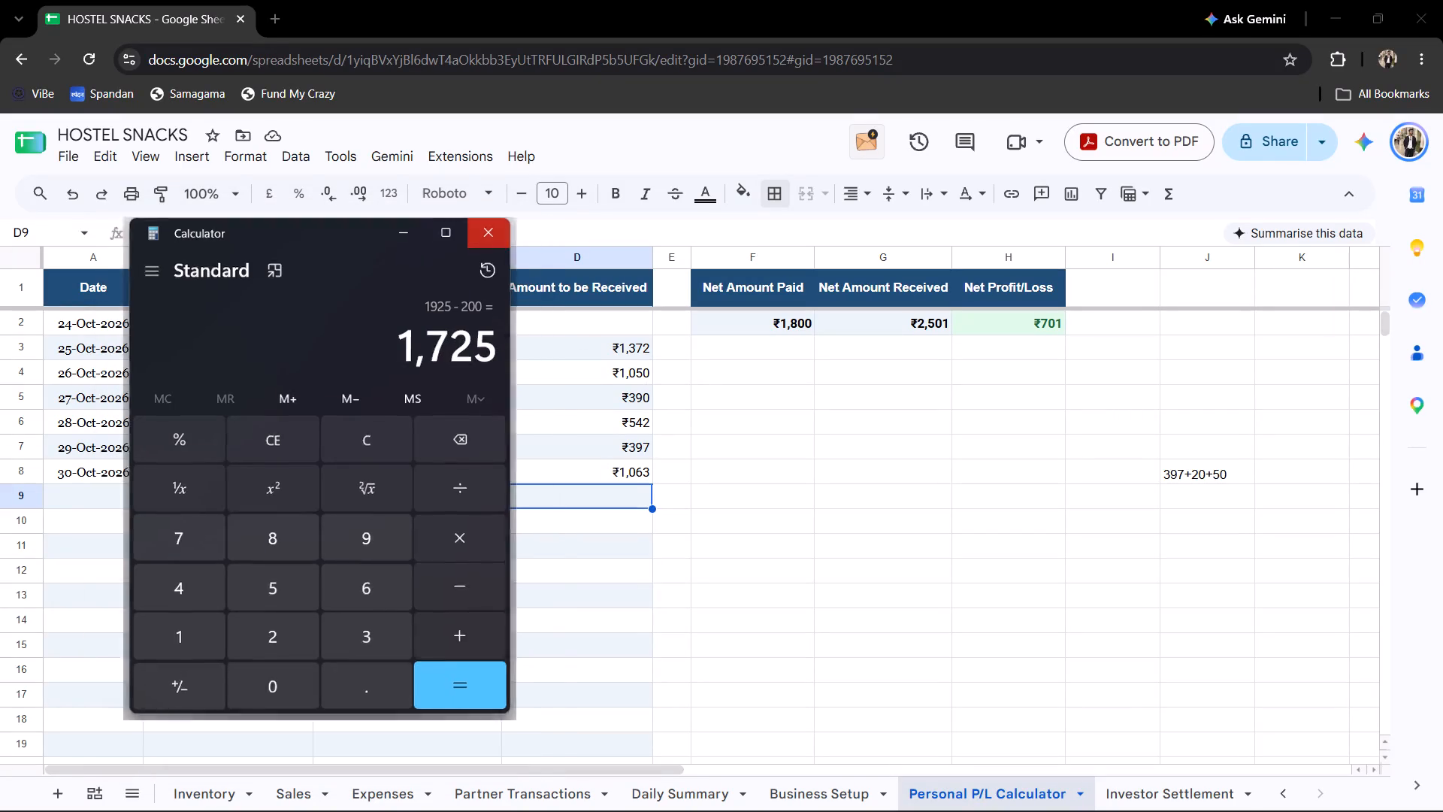
Check the 30/10/2026 row in the Investor Settlement sheet and calculate 1063-50 in a reopened Calculator.
click(1159, 777)
scroll(1154, 775, down, 1)
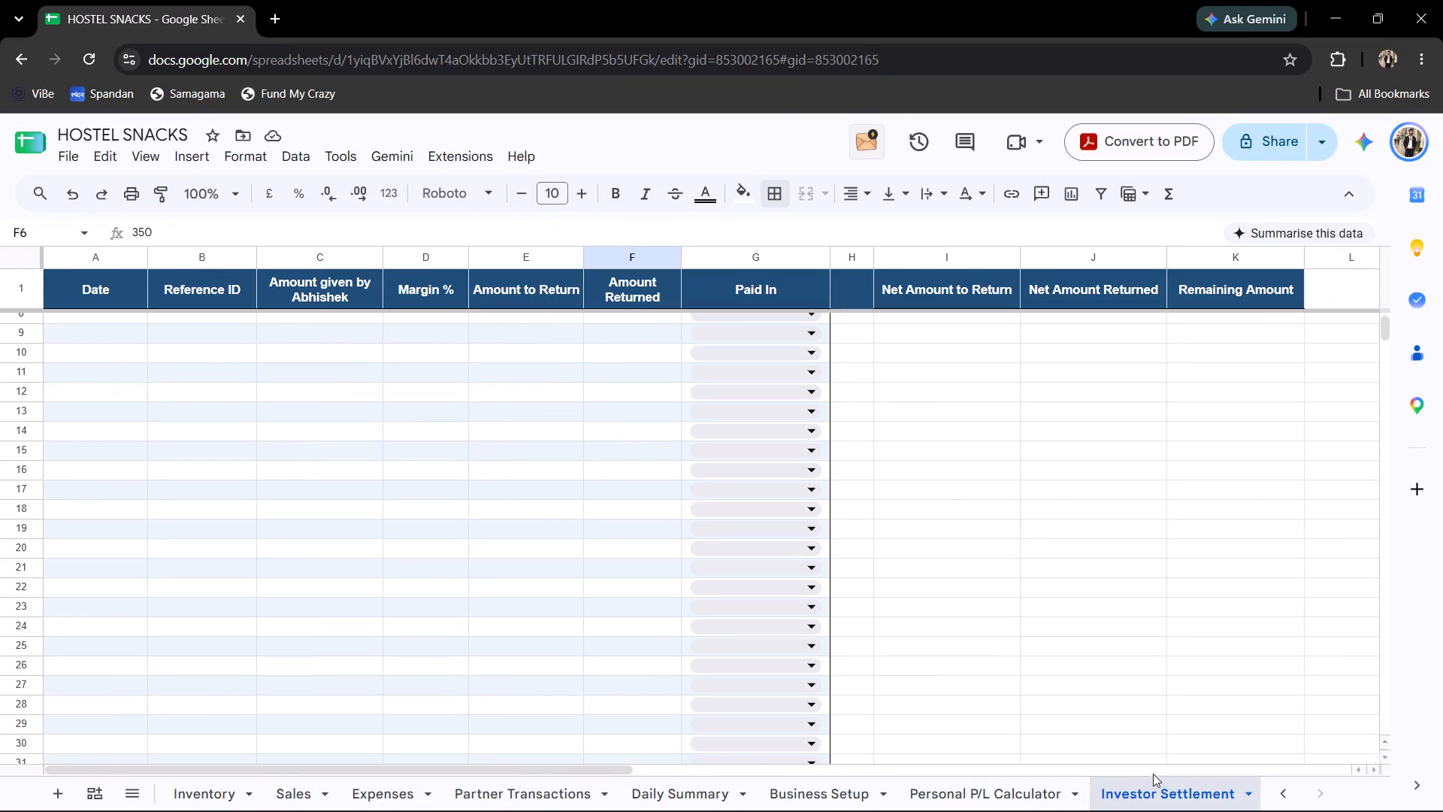
scroll(1045, 684, up, 3)
click(1002, 564)
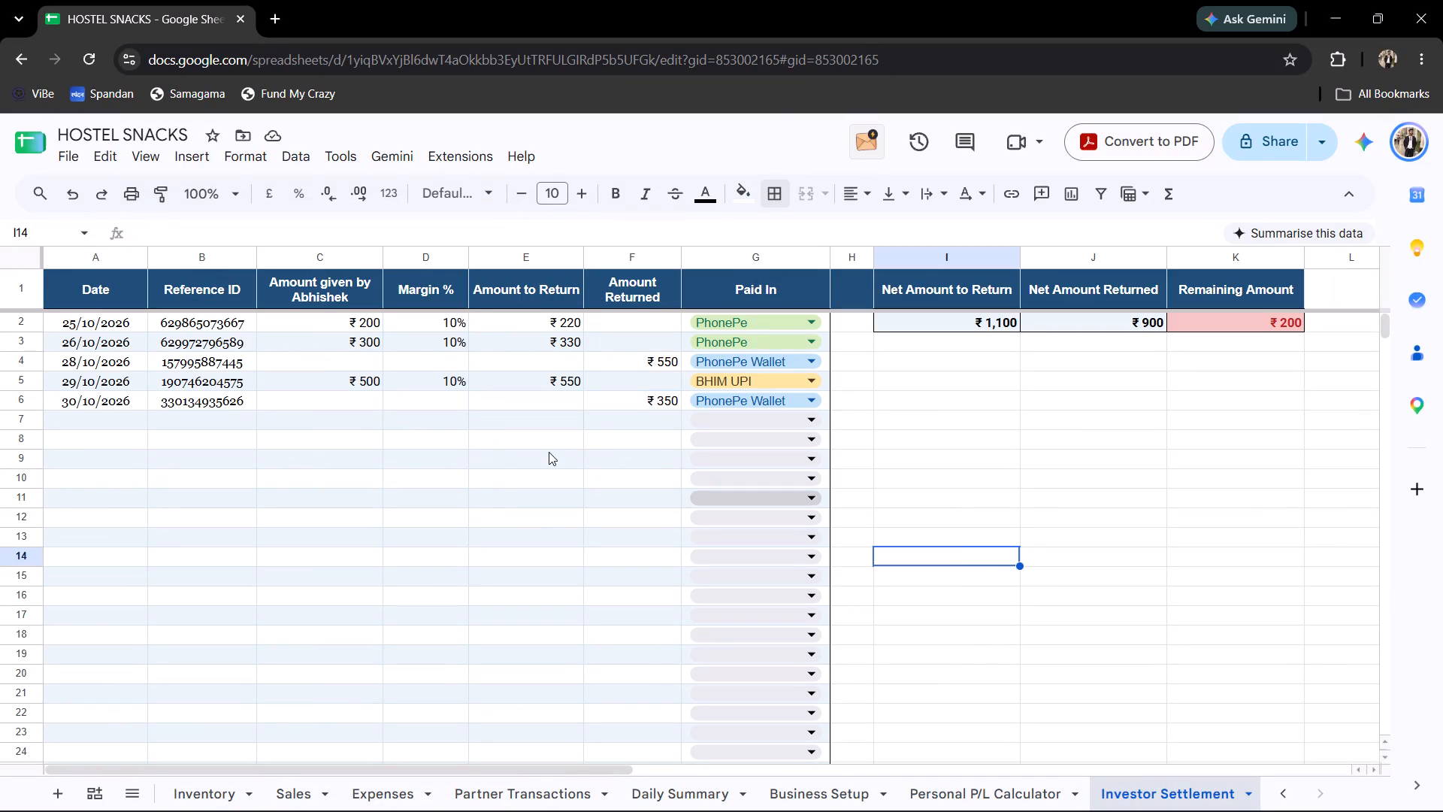
click(460, 412)
click(357, 406)
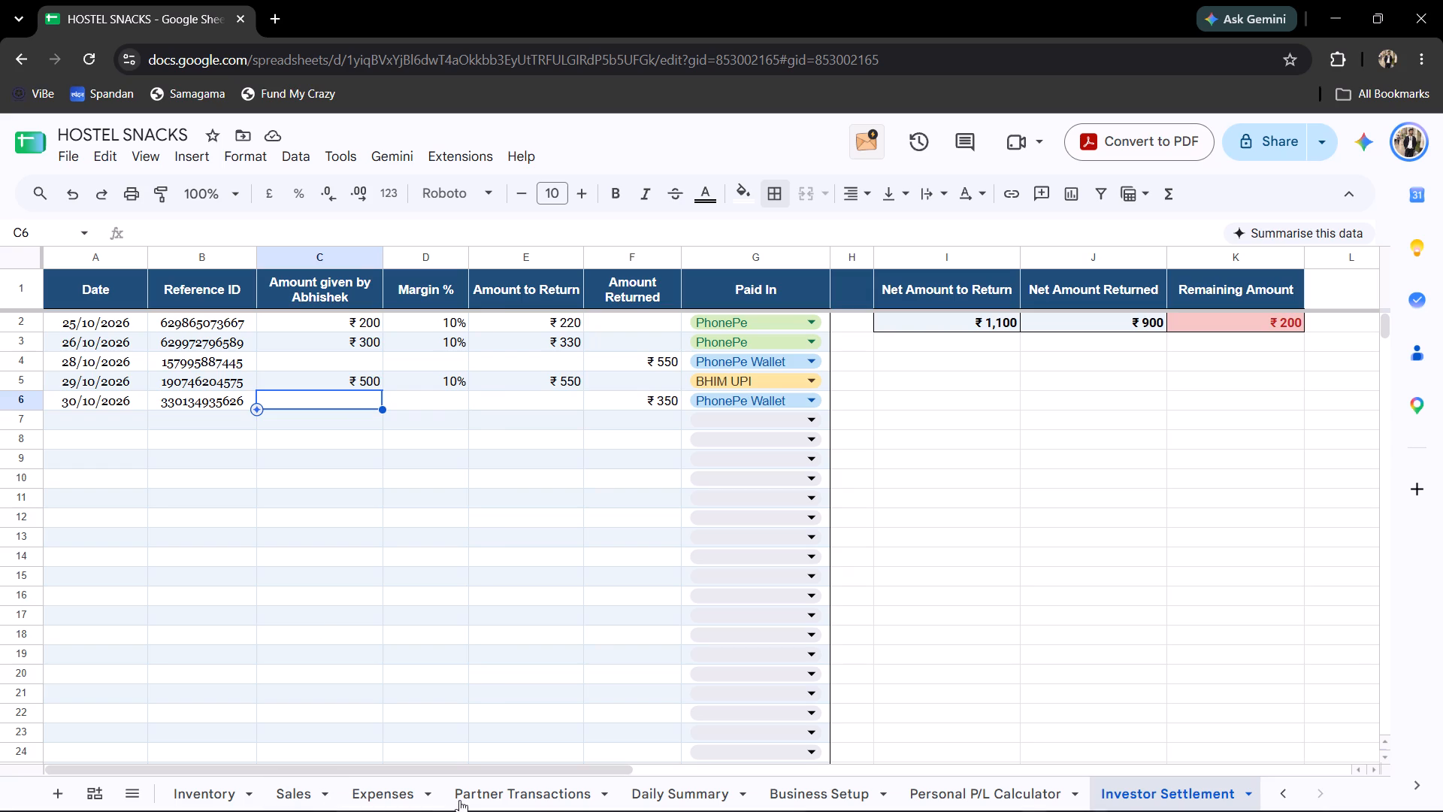
key(Insert)
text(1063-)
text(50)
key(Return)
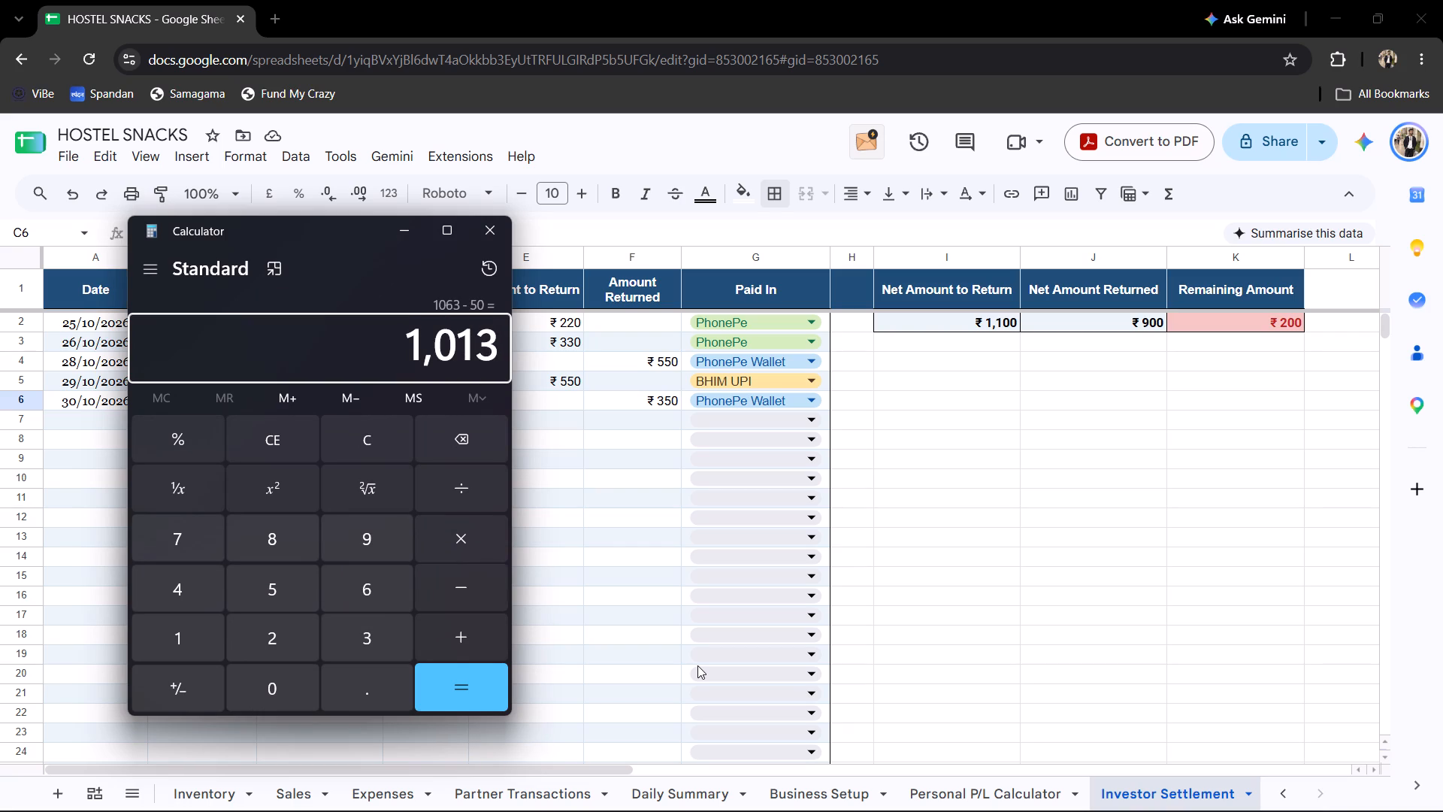
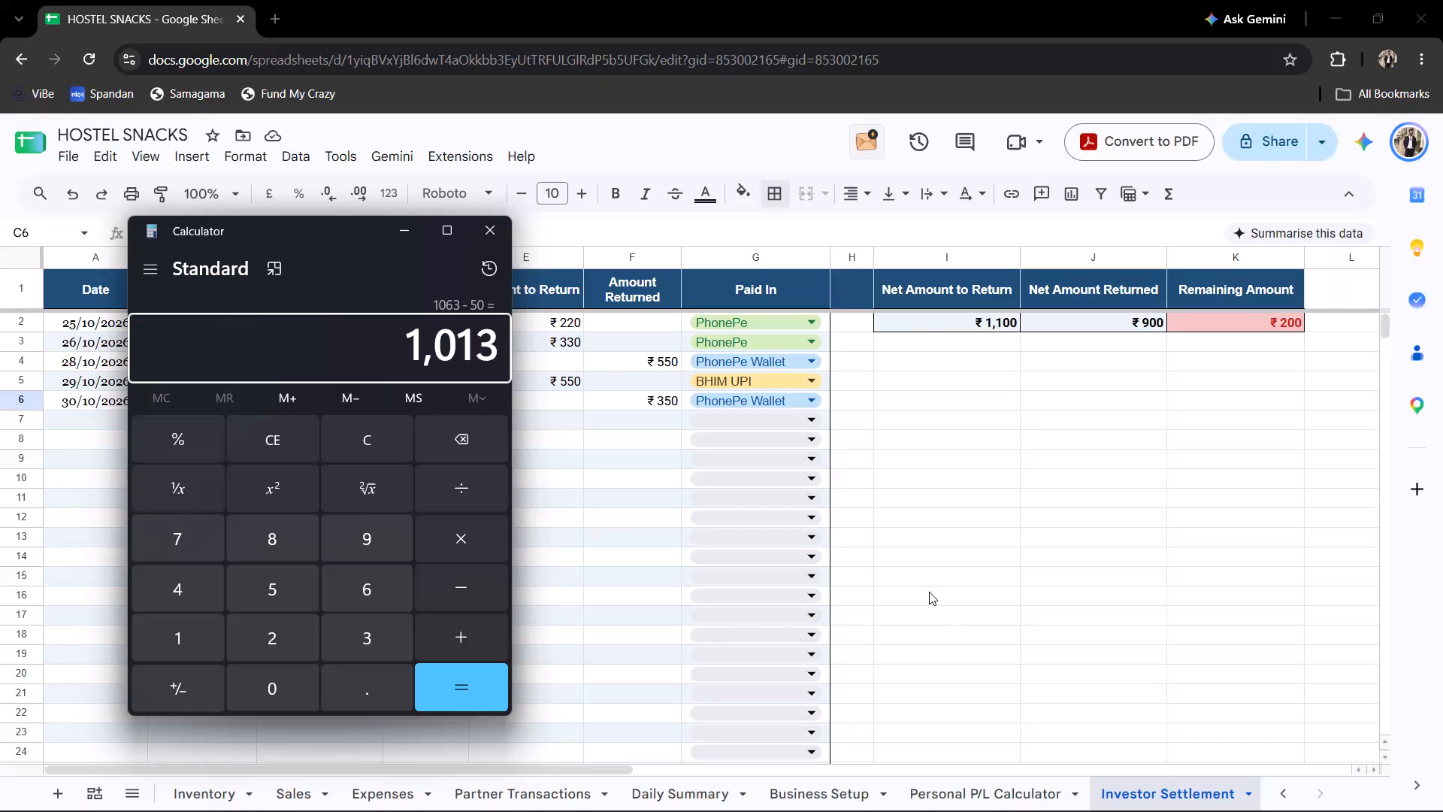
Enter the payment's UTR number in the 30-Oct-2026 row of the Partner Transactions sheet.
click(947, 623)
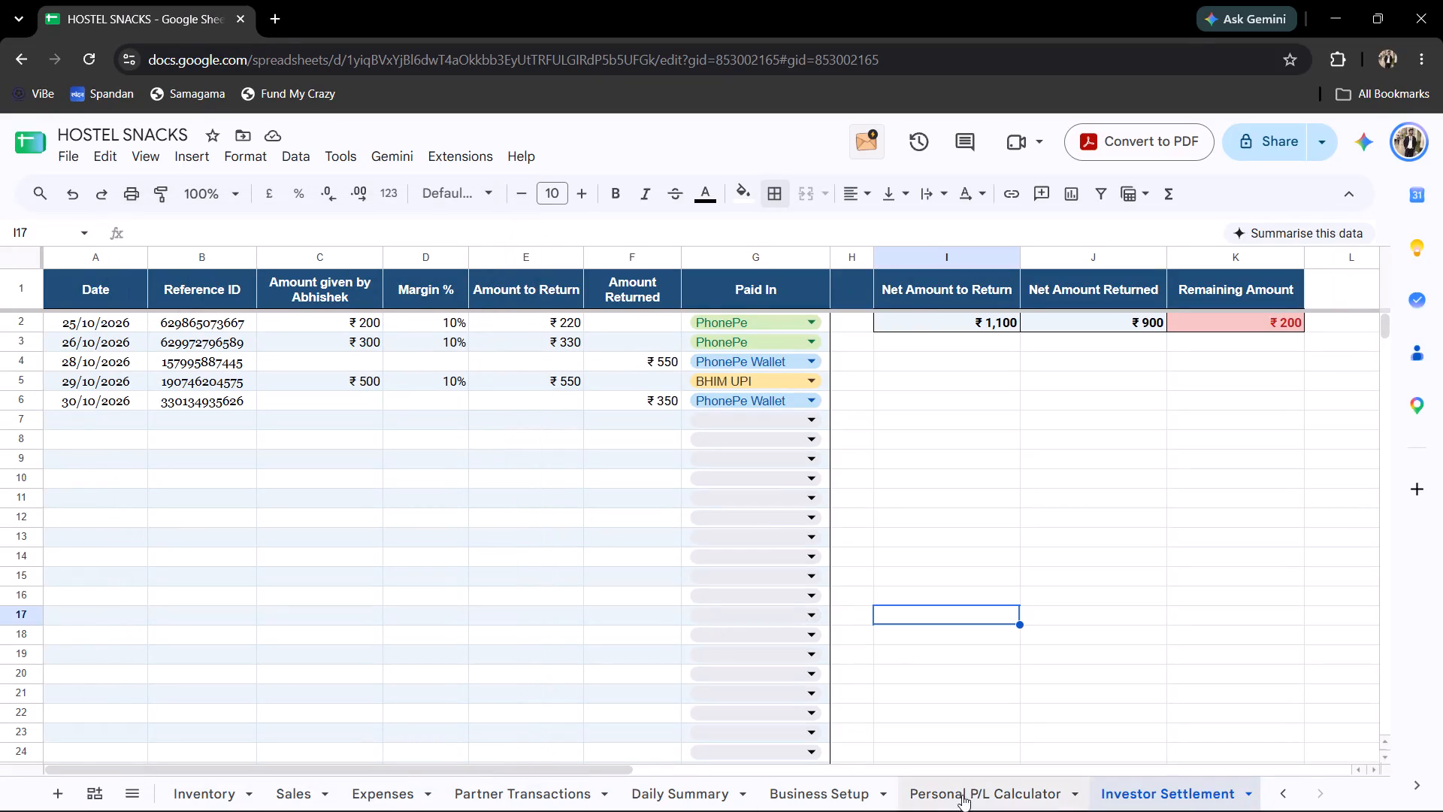
click(963, 795)
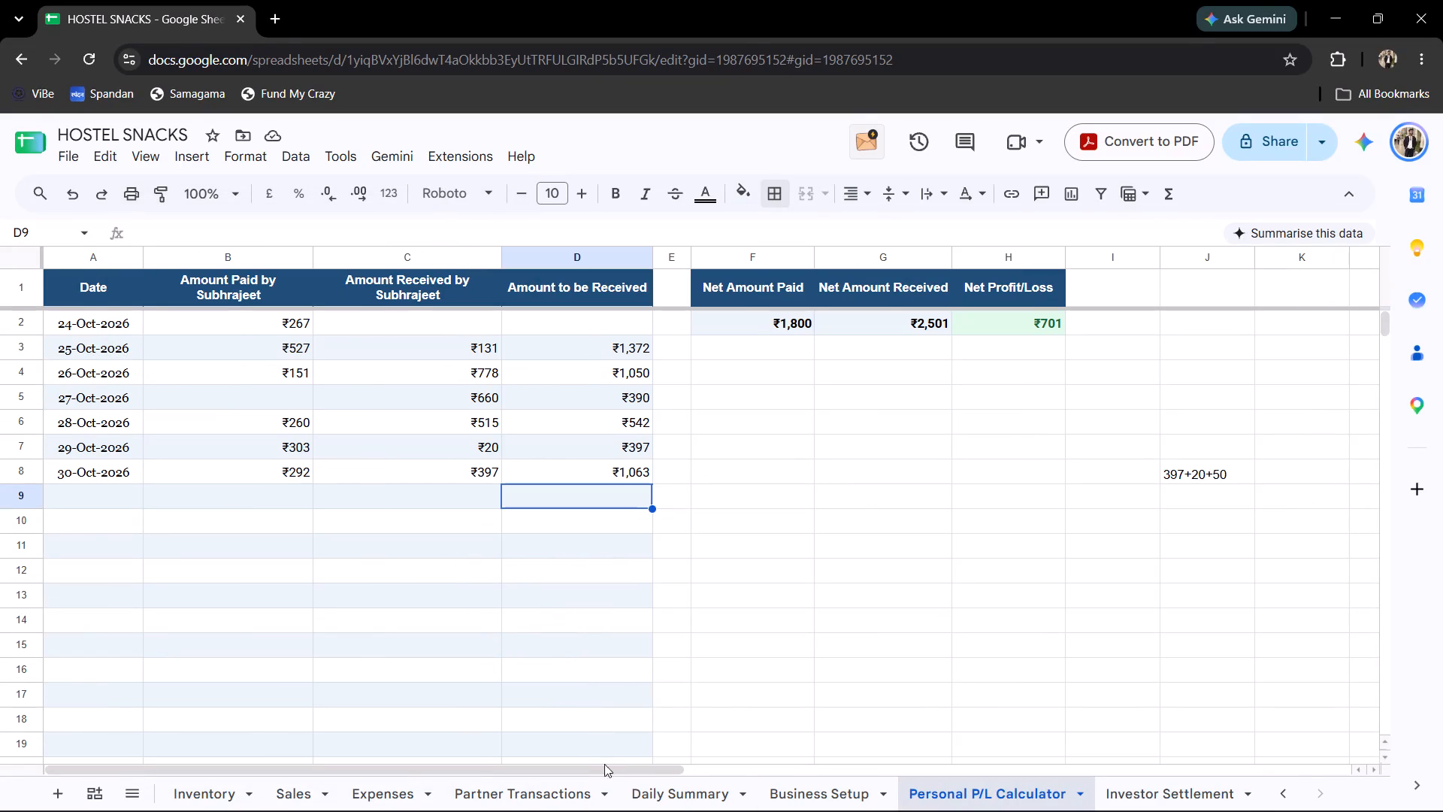
click(555, 786)
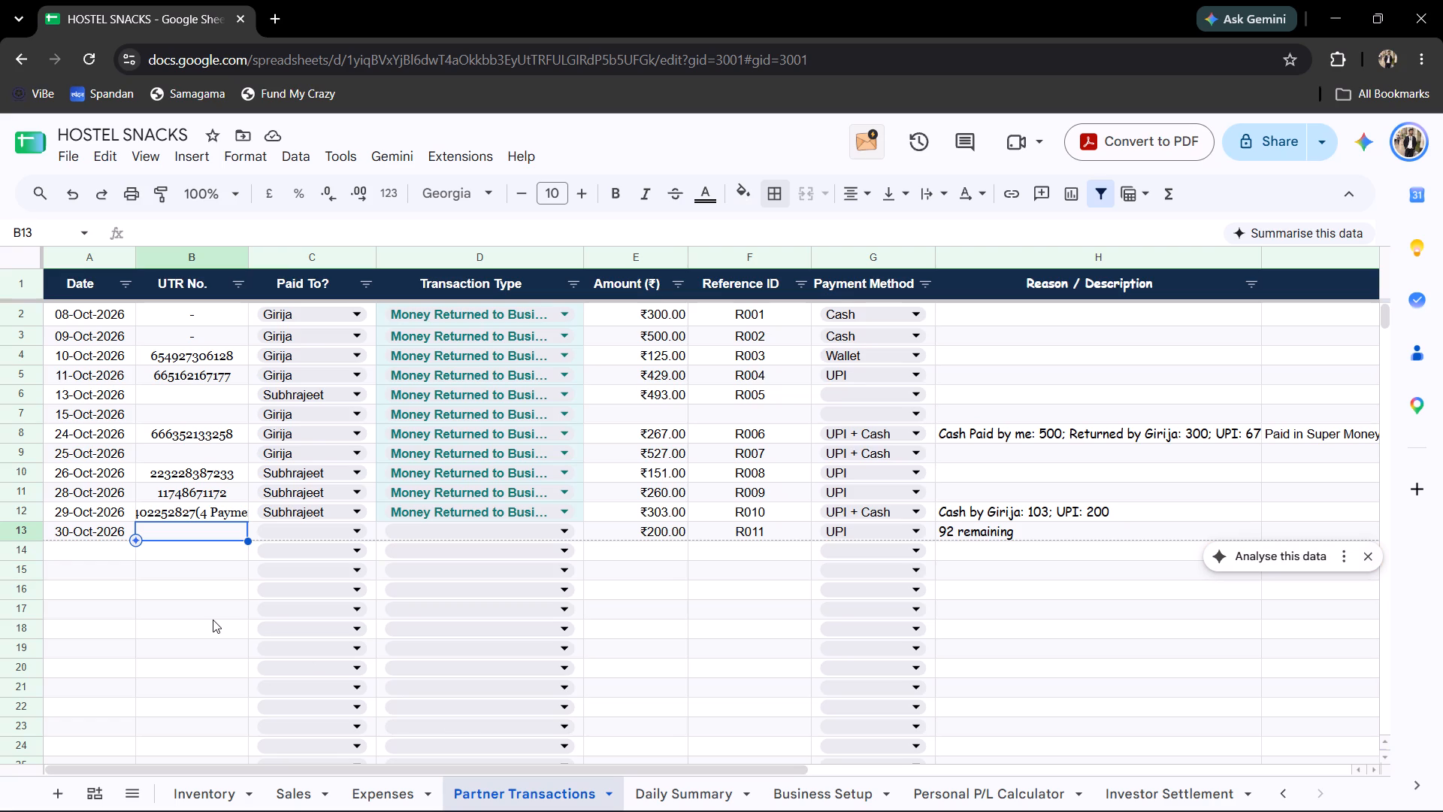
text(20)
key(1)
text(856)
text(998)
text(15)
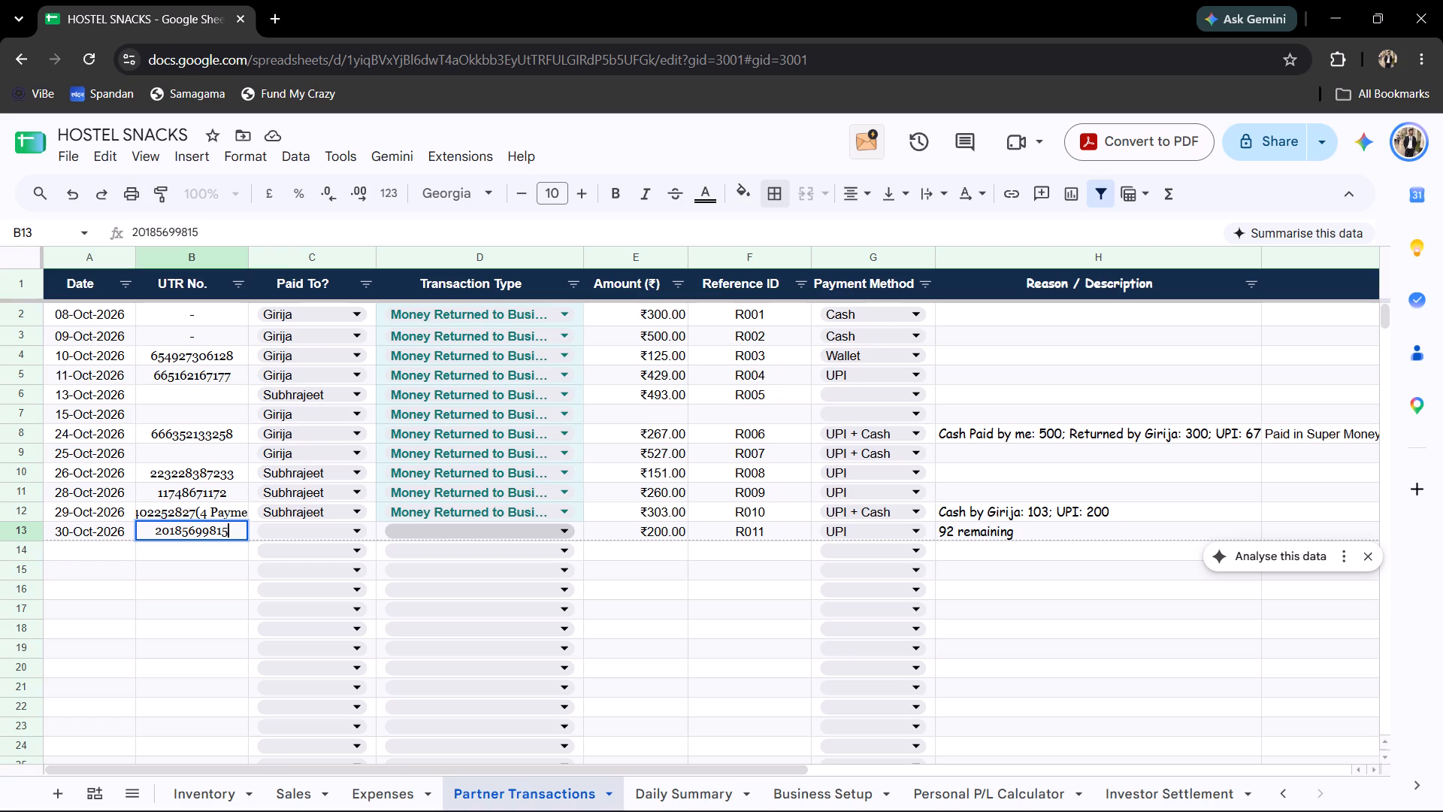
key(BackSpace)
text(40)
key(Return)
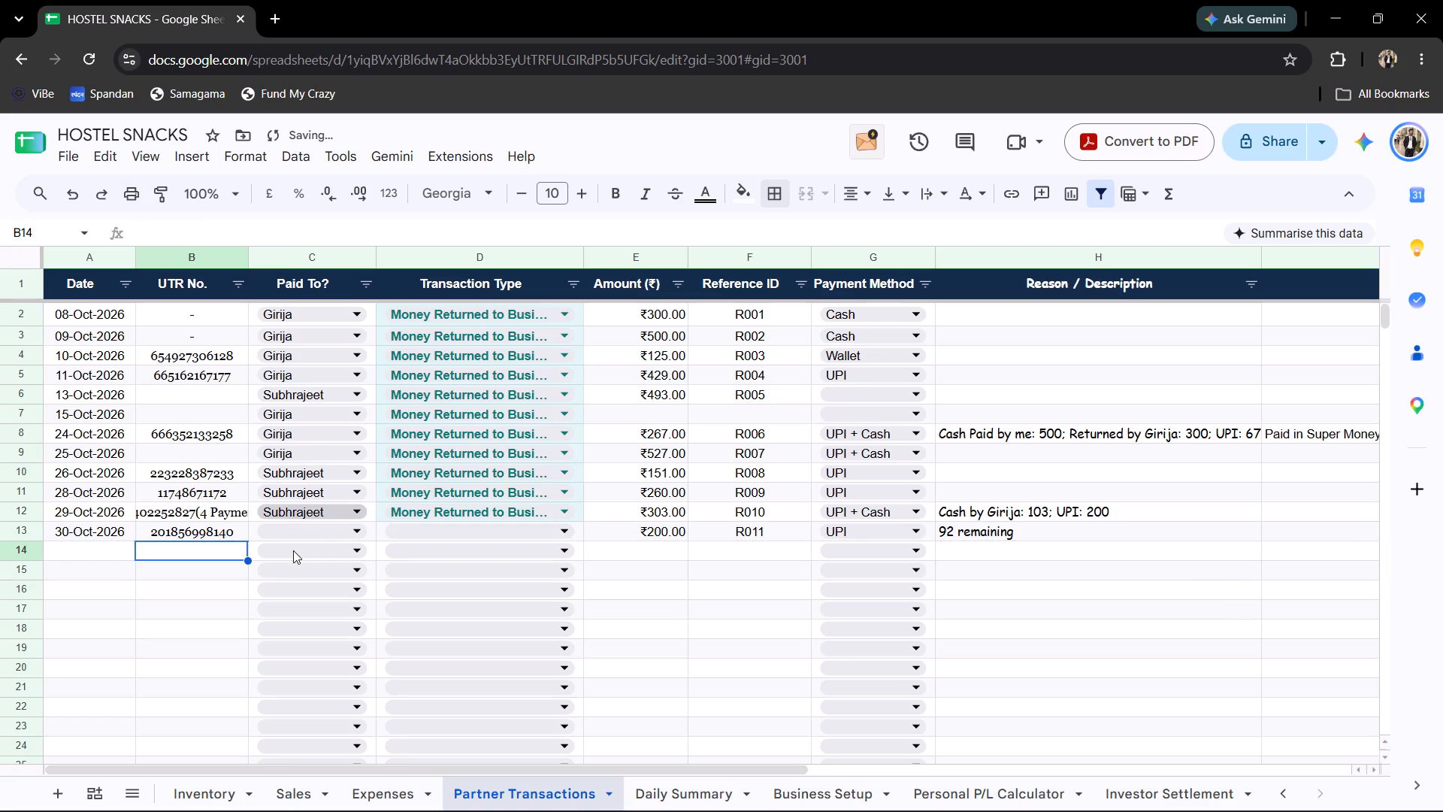
Set the 30-Oct-2026 row's Paid To to Subhrajeet and its Transaction Type to Money Returned to Business.
click(322, 532)
click(322, 562)
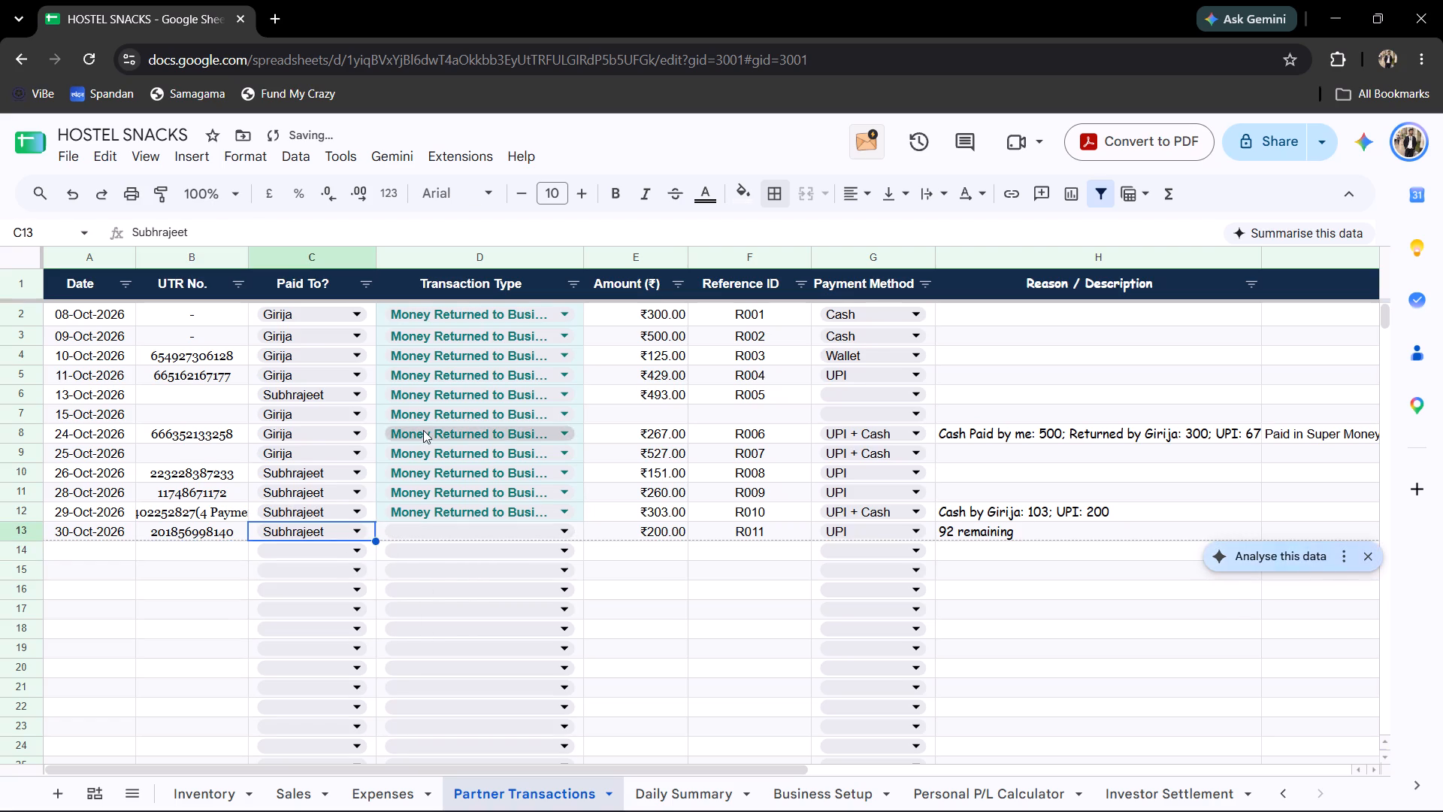
click(470, 529)
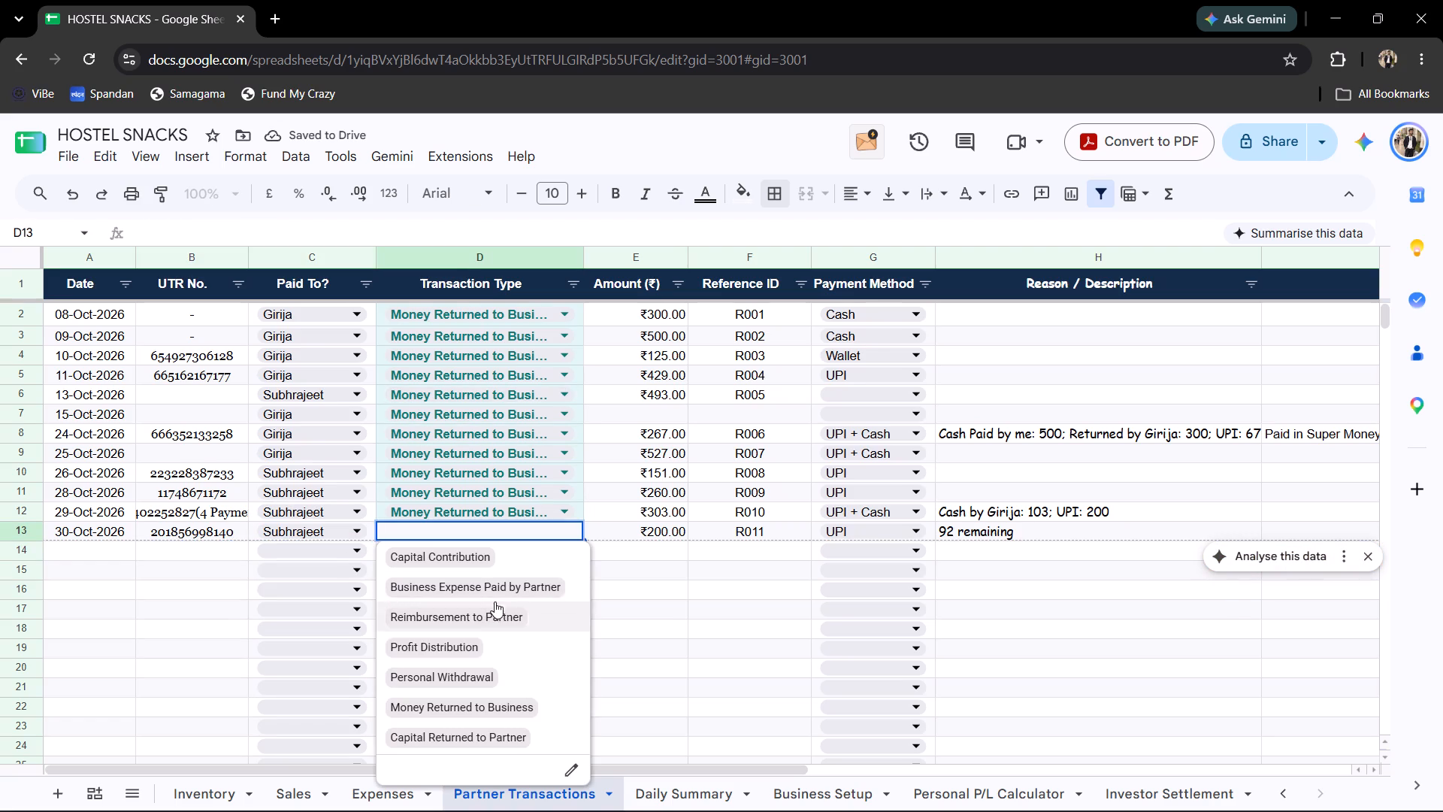
click(521, 703)
click(669, 551)
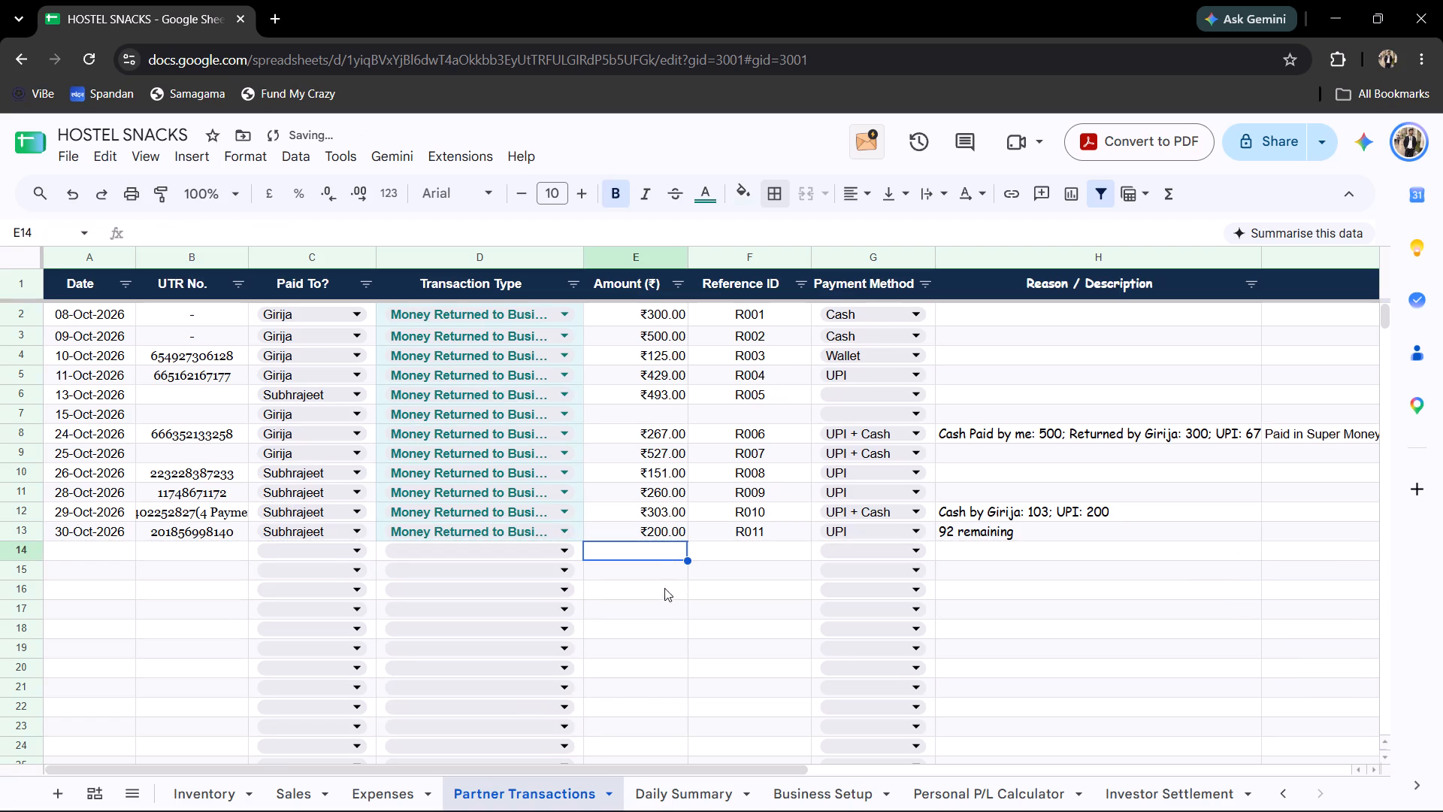
click(664, 594)
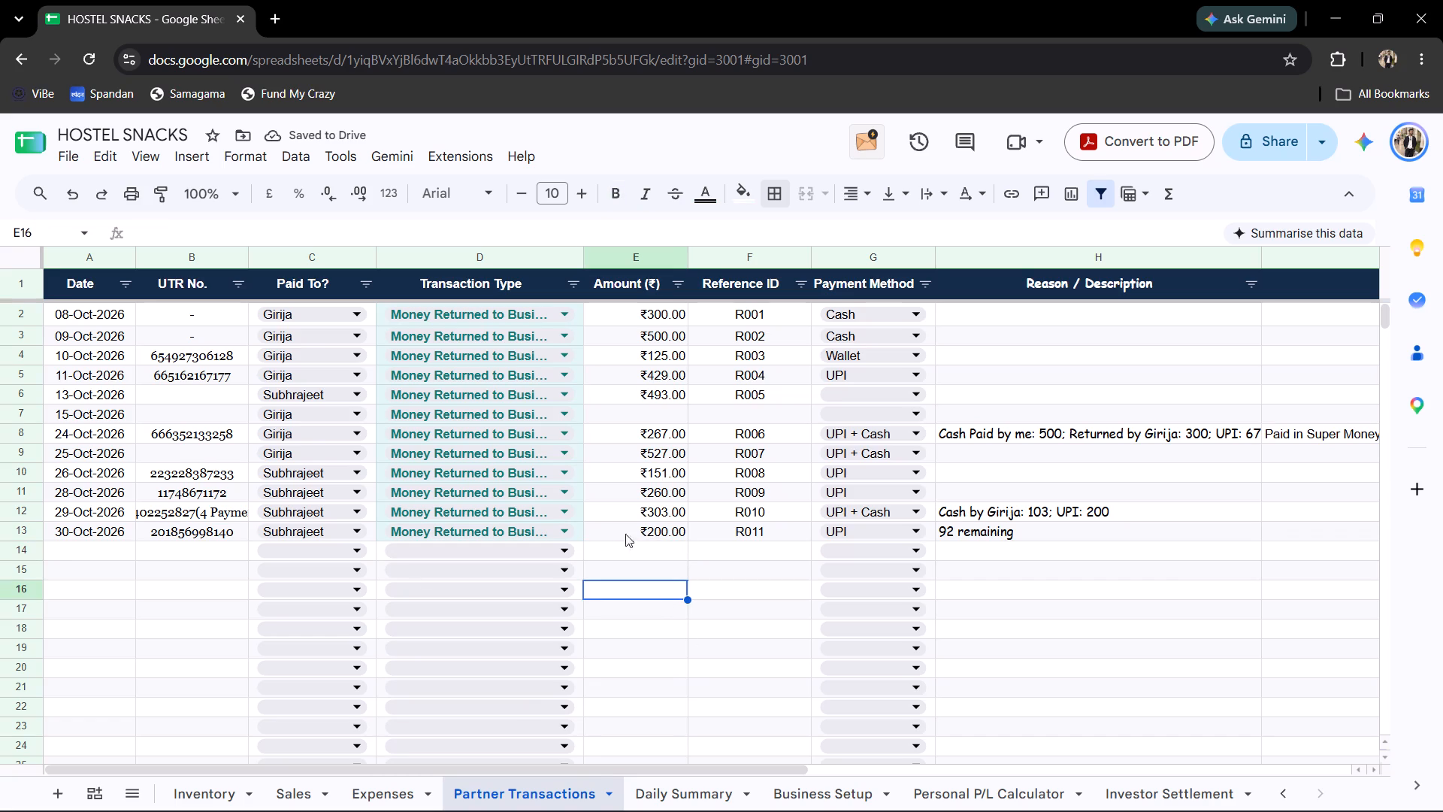
Review the Expenses and Inventory sheets, and examine the latest purchase block and the amounts below it in the Products sheet.
scroll(131, 545, up, 2)
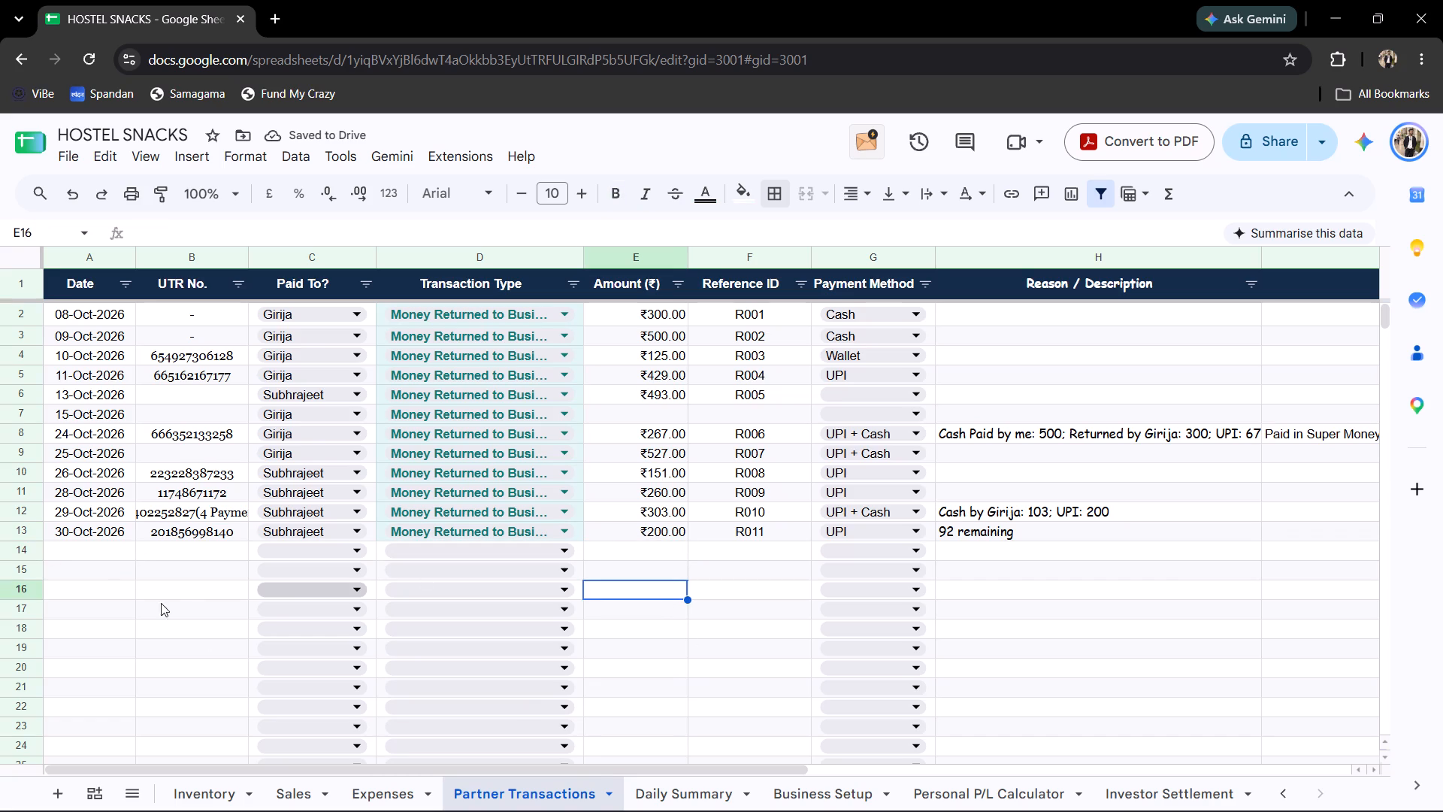
click(410, 790)
scroll(222, 691, up, 1)
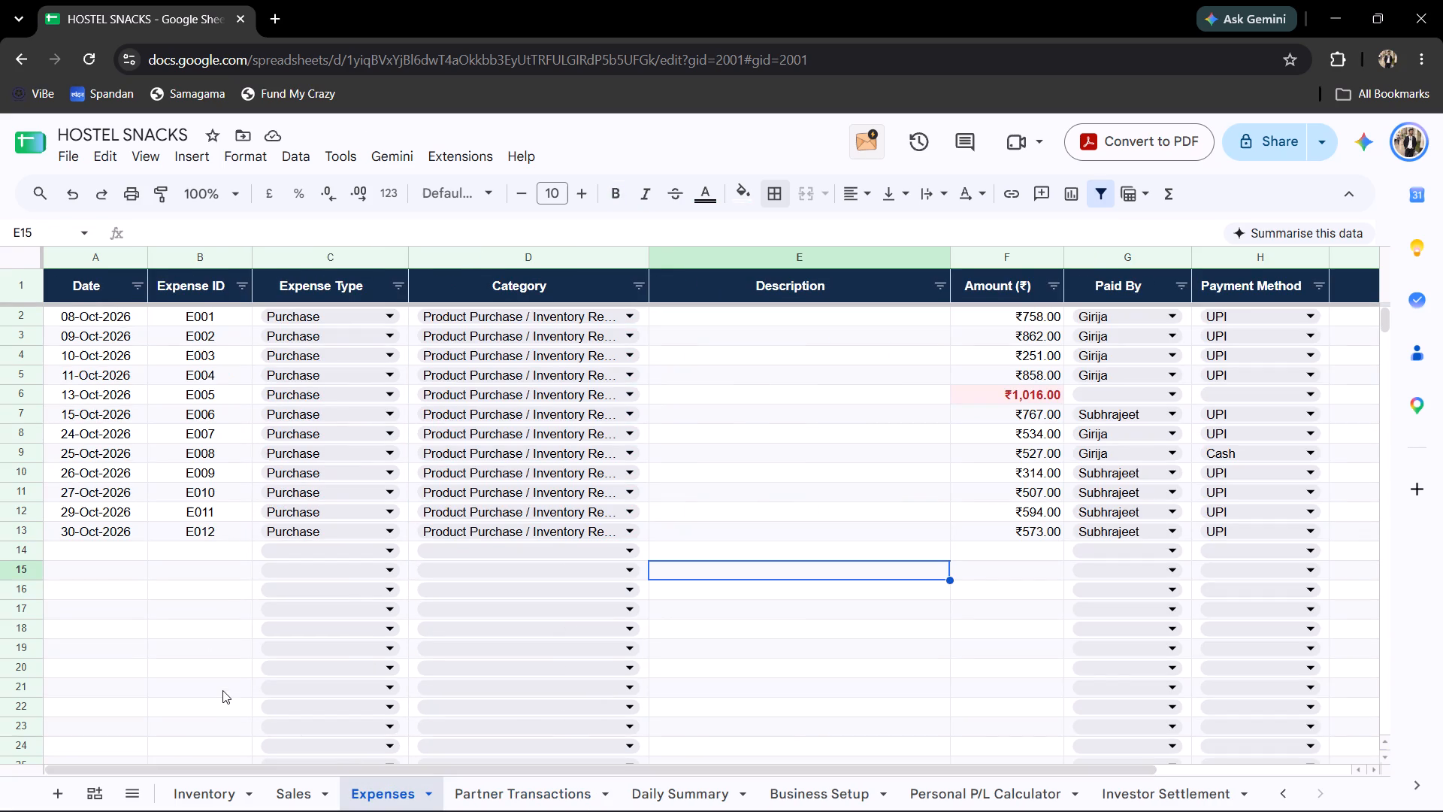
click(454, 786)
click(365, 795)
click(202, 788)
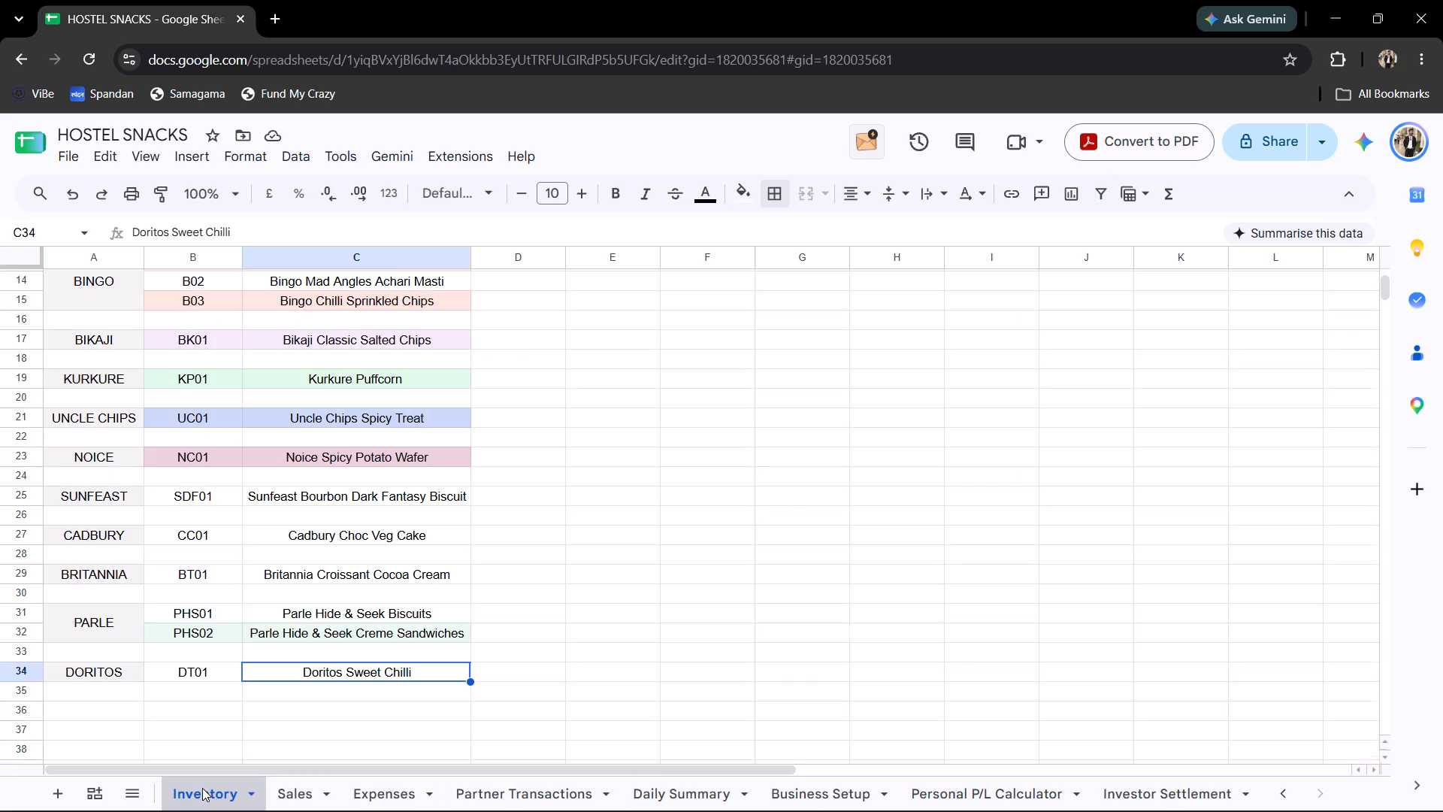
scroll(162, 706, up, 1)
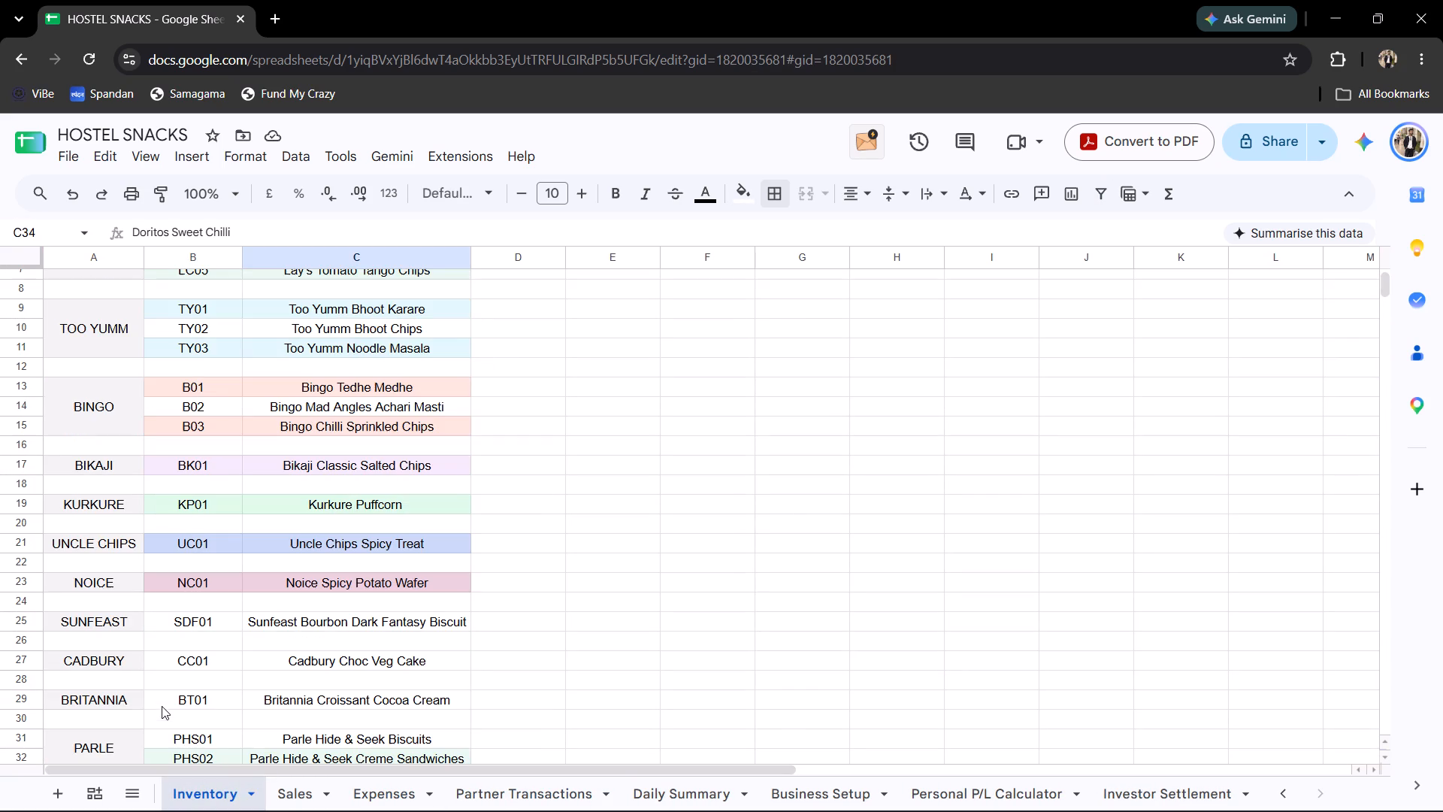
scroll(176, 722, down, 1)
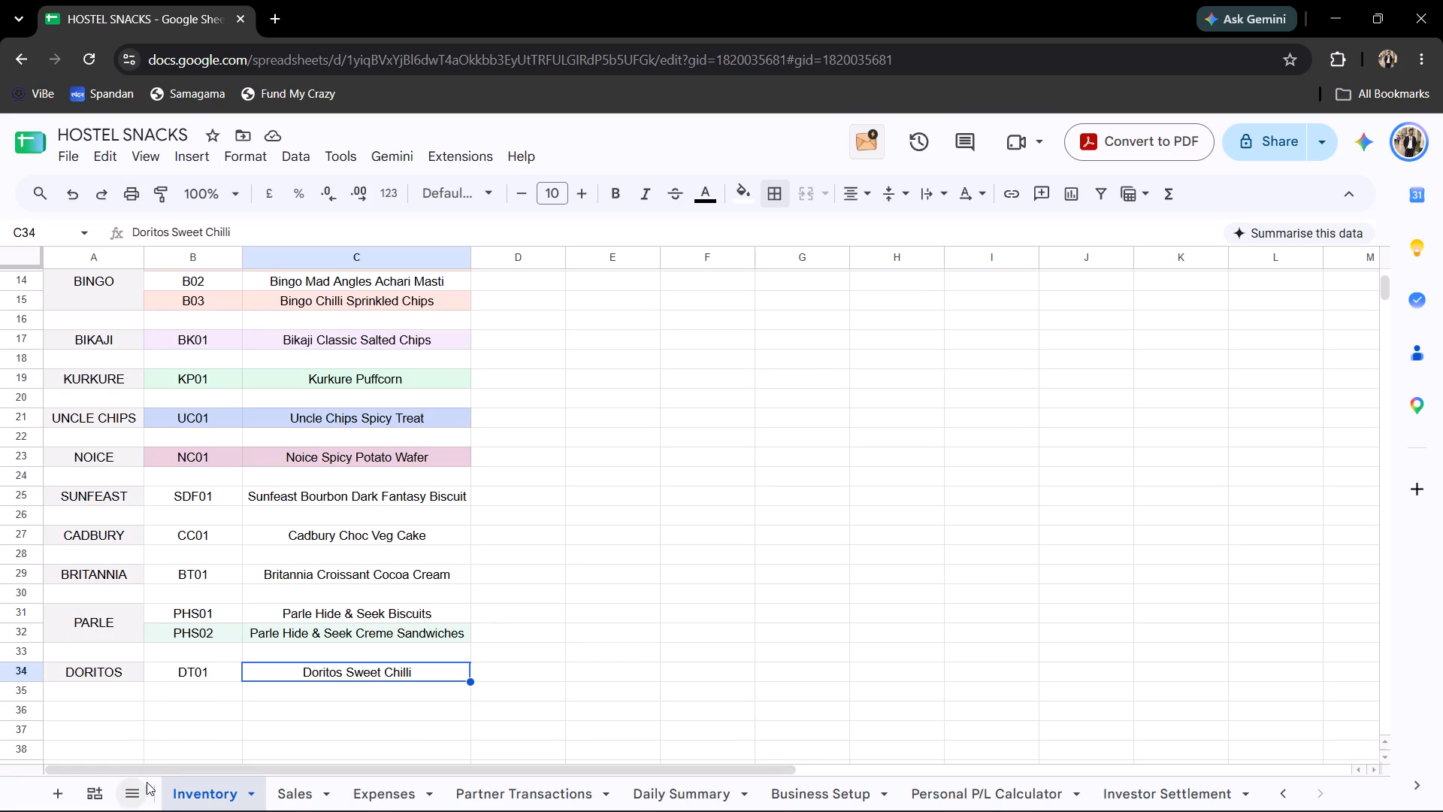
scroll(208, 782, up, 2)
click(208, 782)
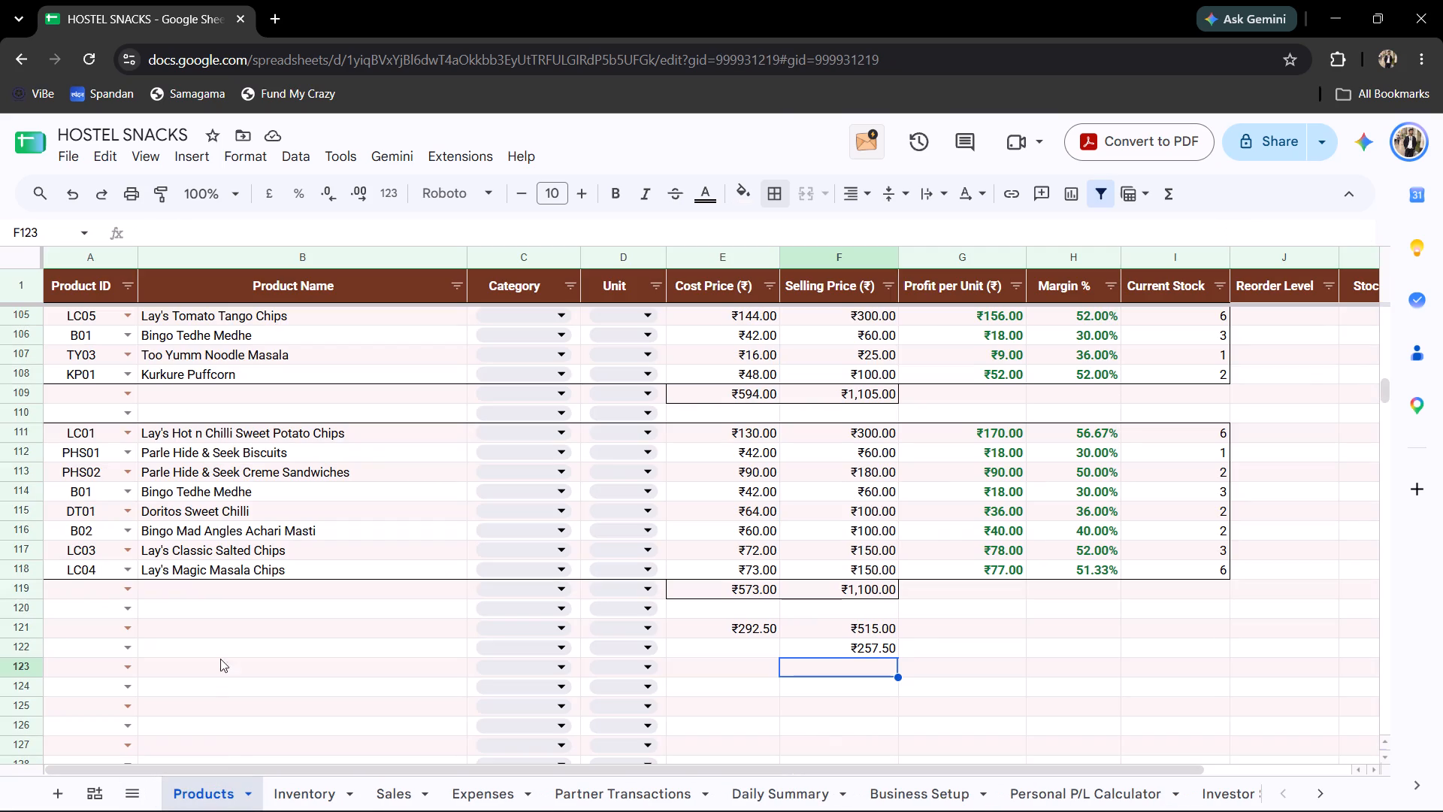
scroll(849, 654, up, 1)
scroll(856, 708, down, 1)
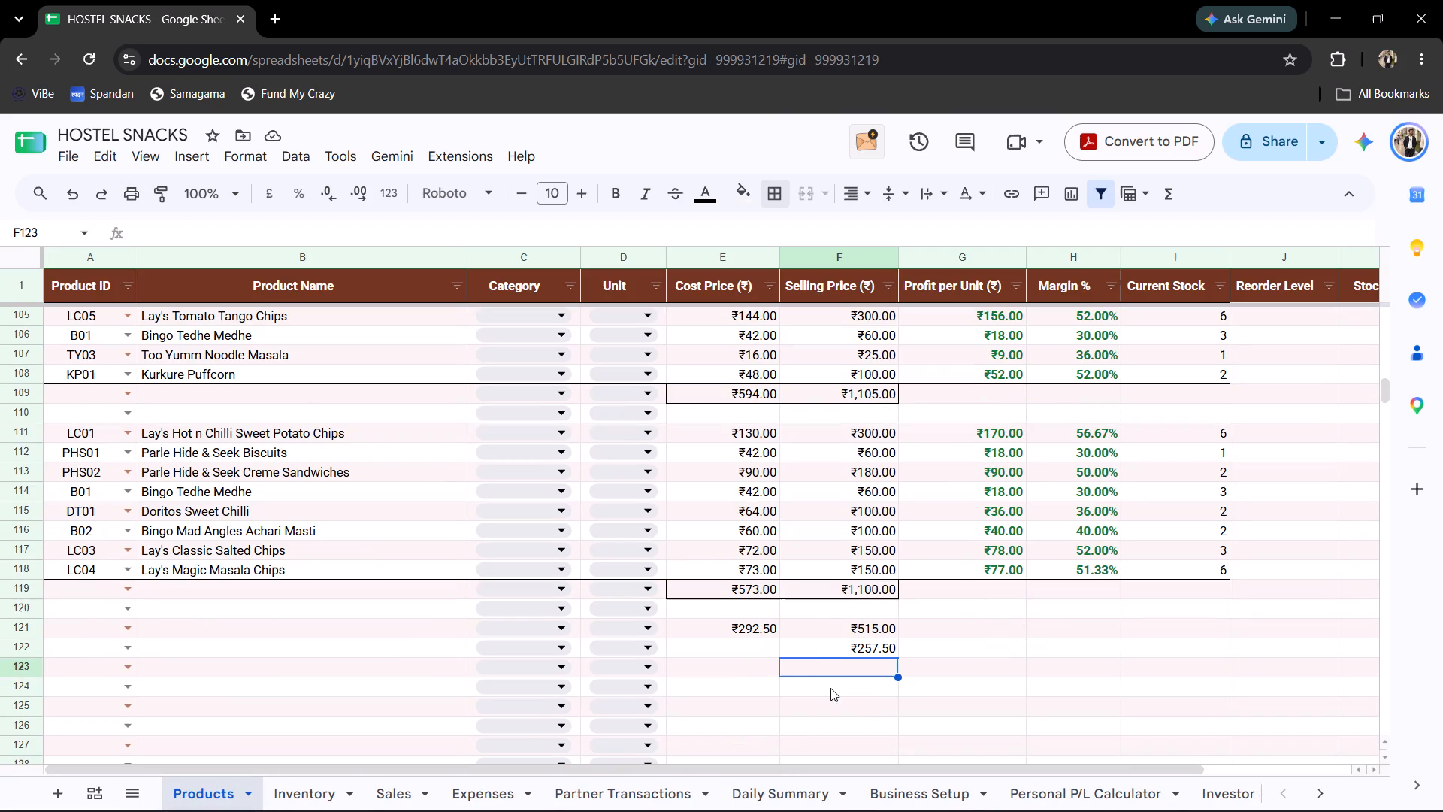
click(828, 643)
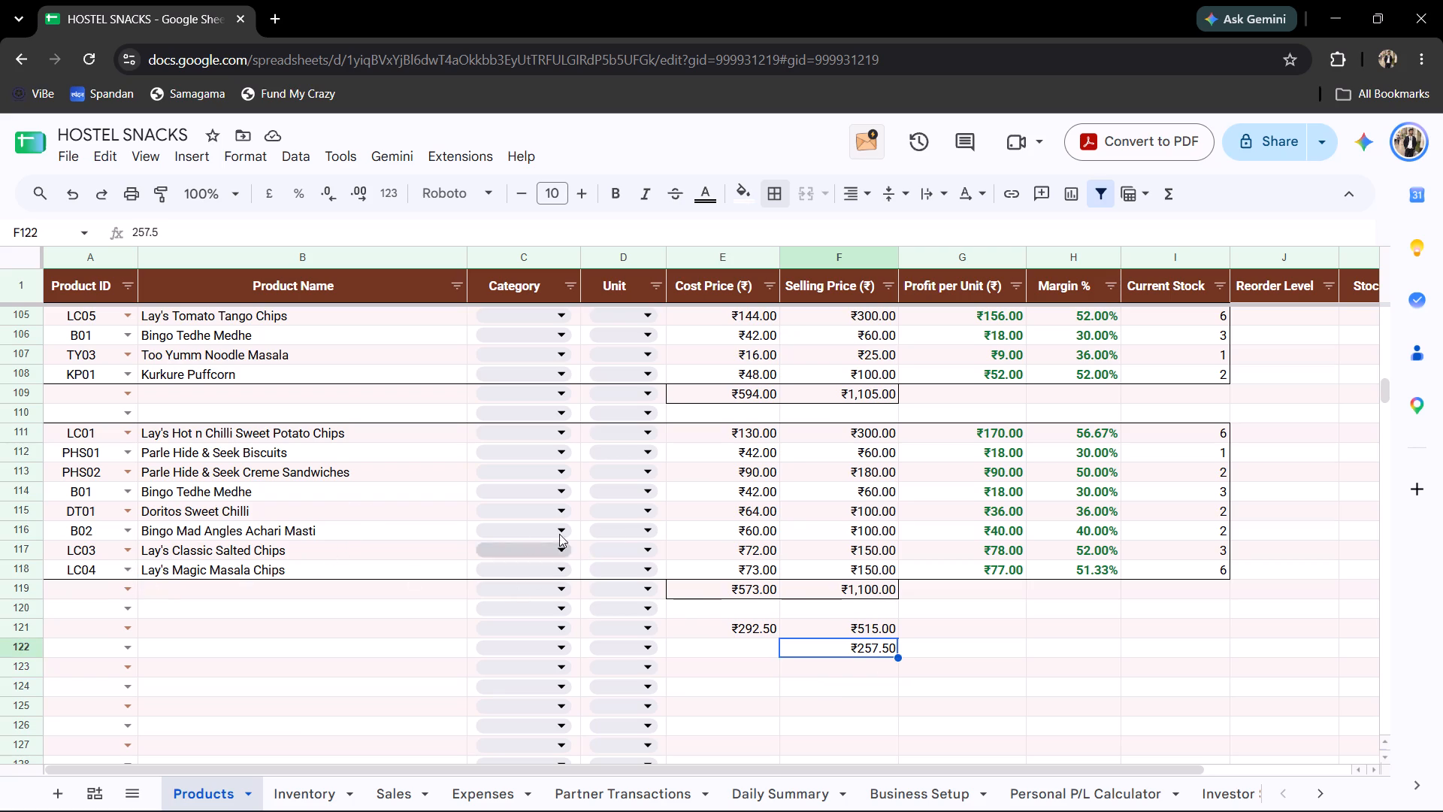
click(986, 616)
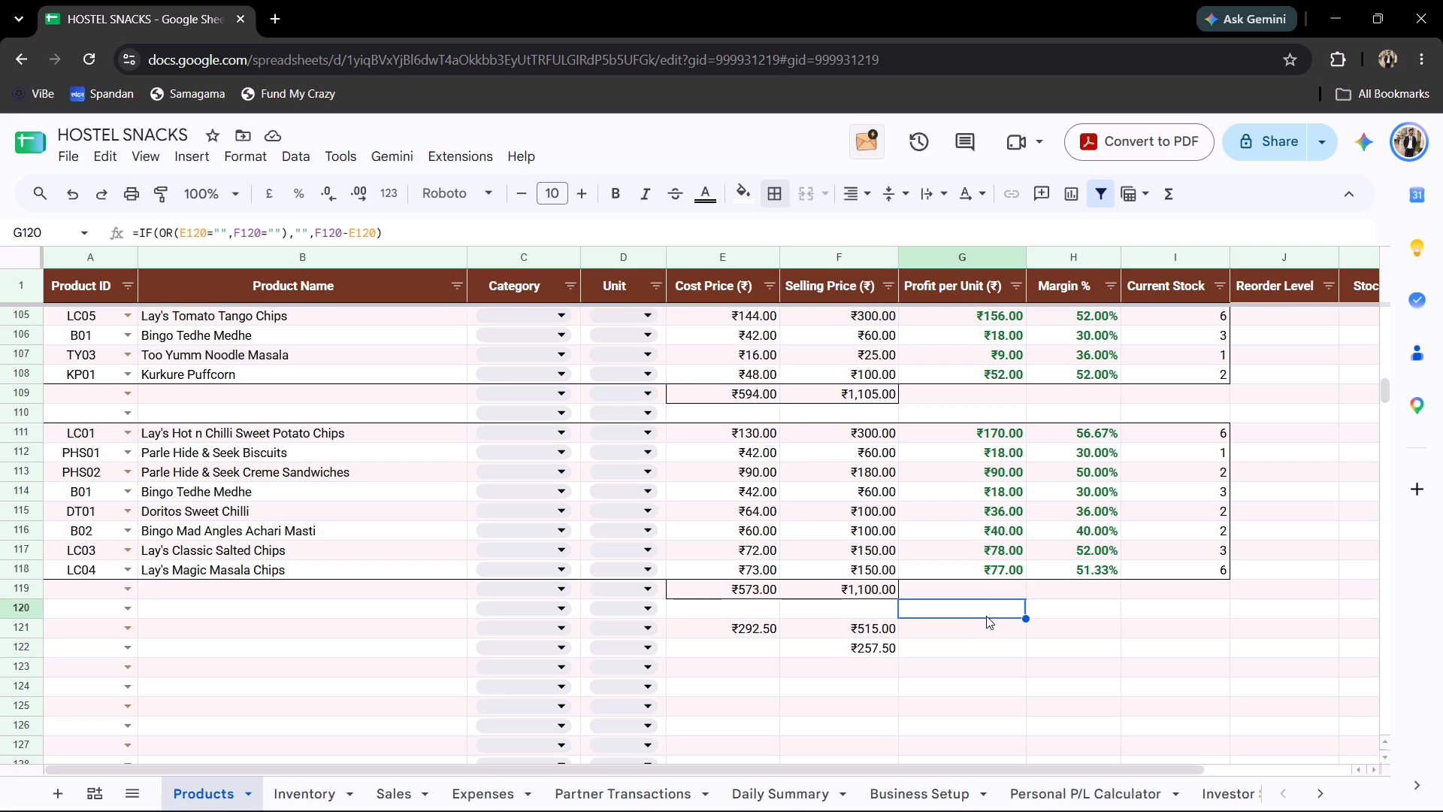
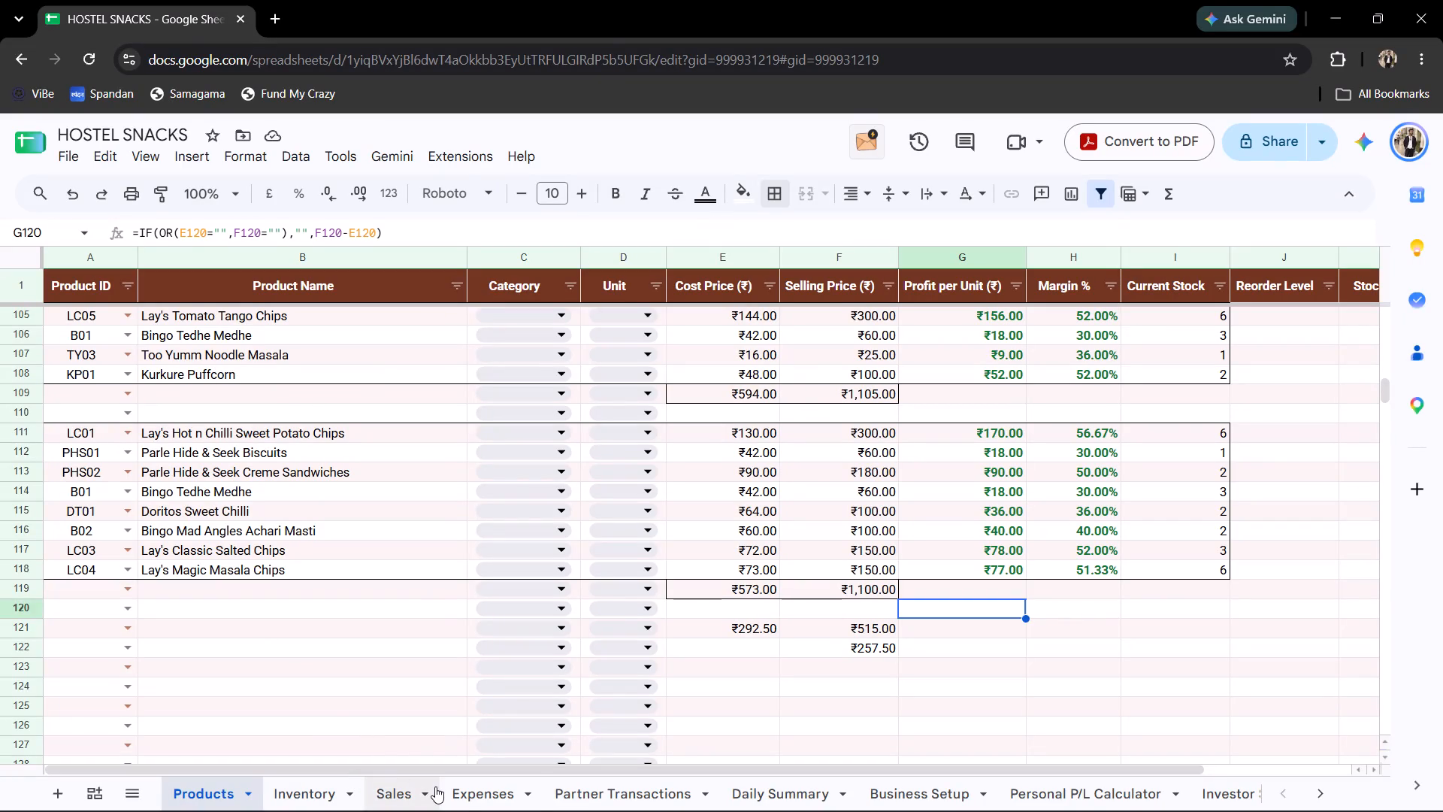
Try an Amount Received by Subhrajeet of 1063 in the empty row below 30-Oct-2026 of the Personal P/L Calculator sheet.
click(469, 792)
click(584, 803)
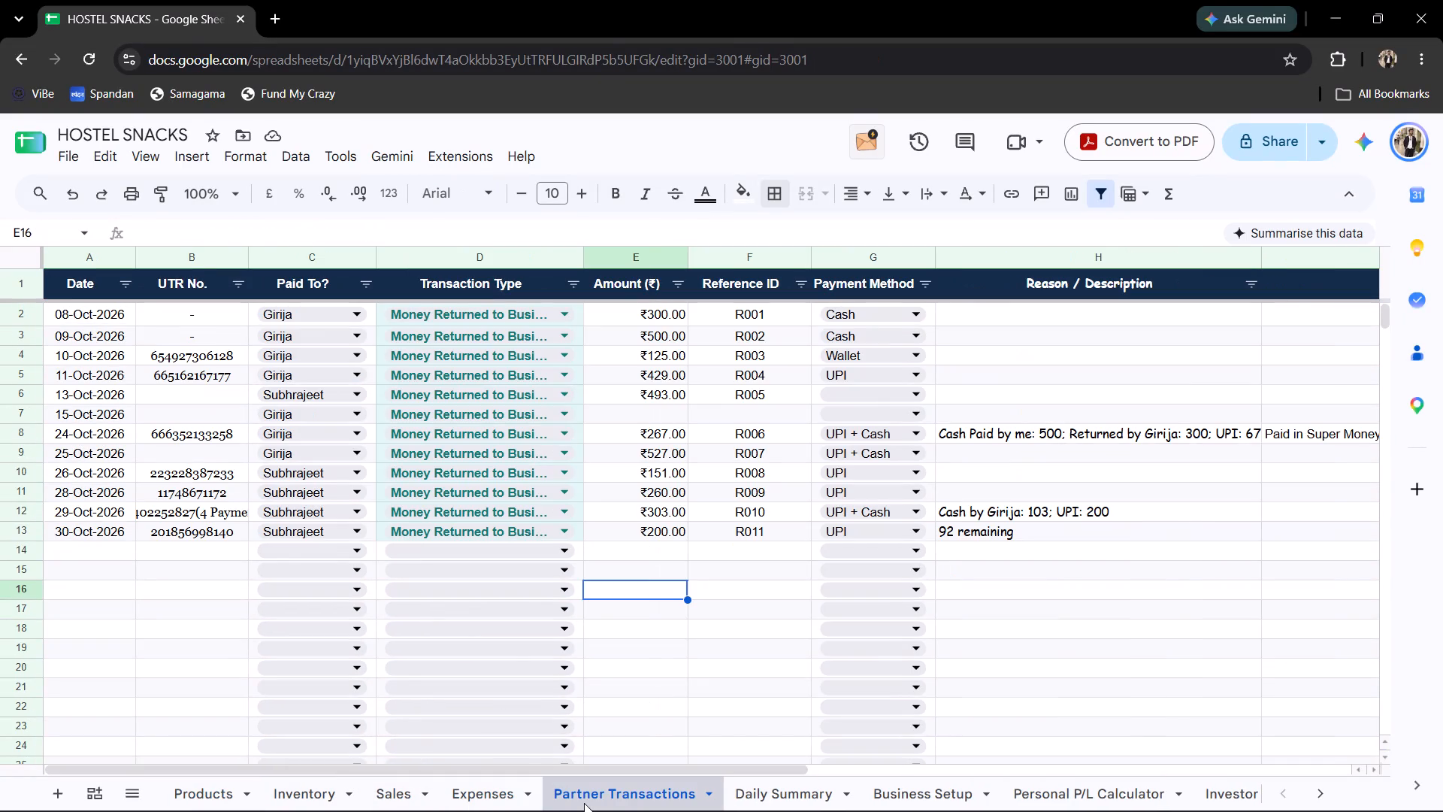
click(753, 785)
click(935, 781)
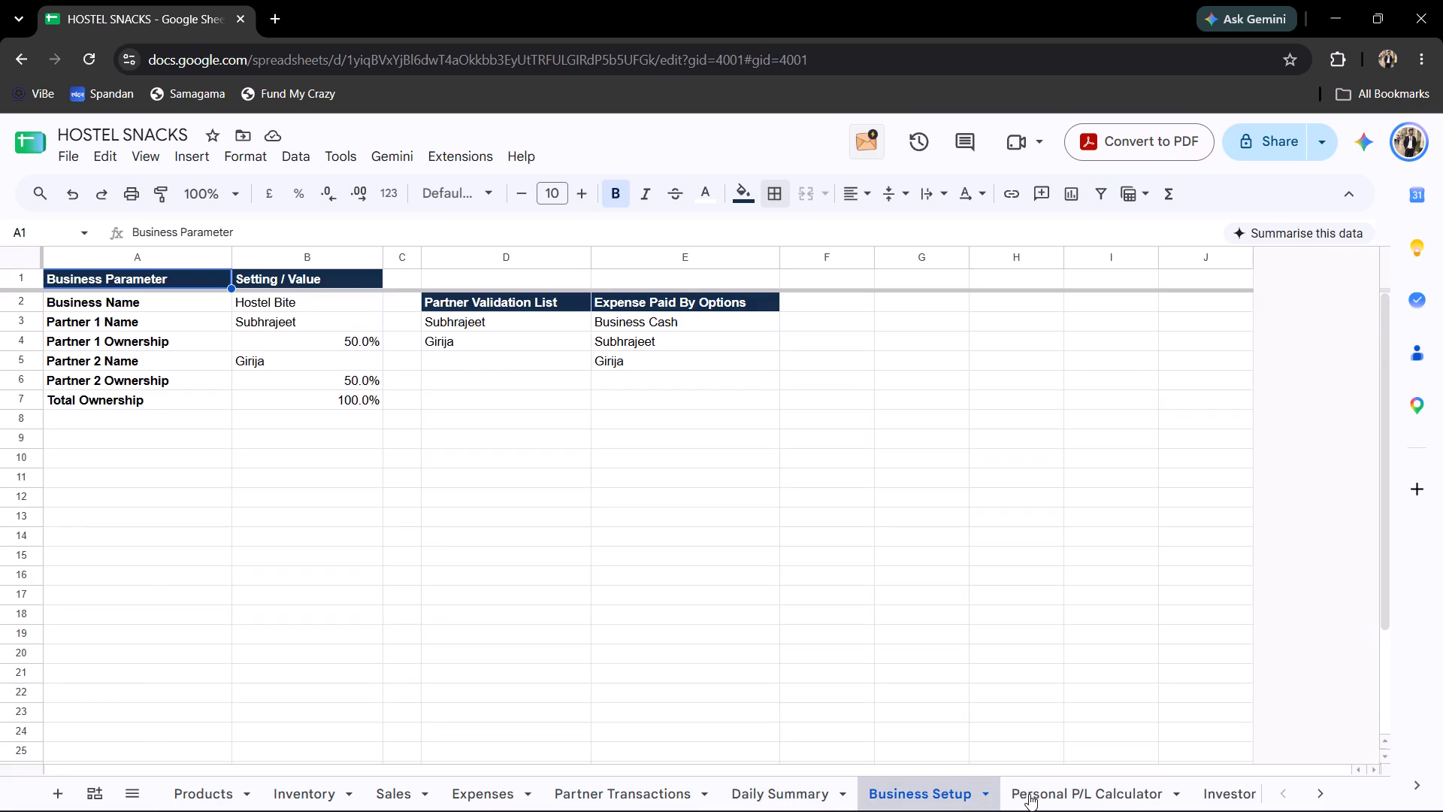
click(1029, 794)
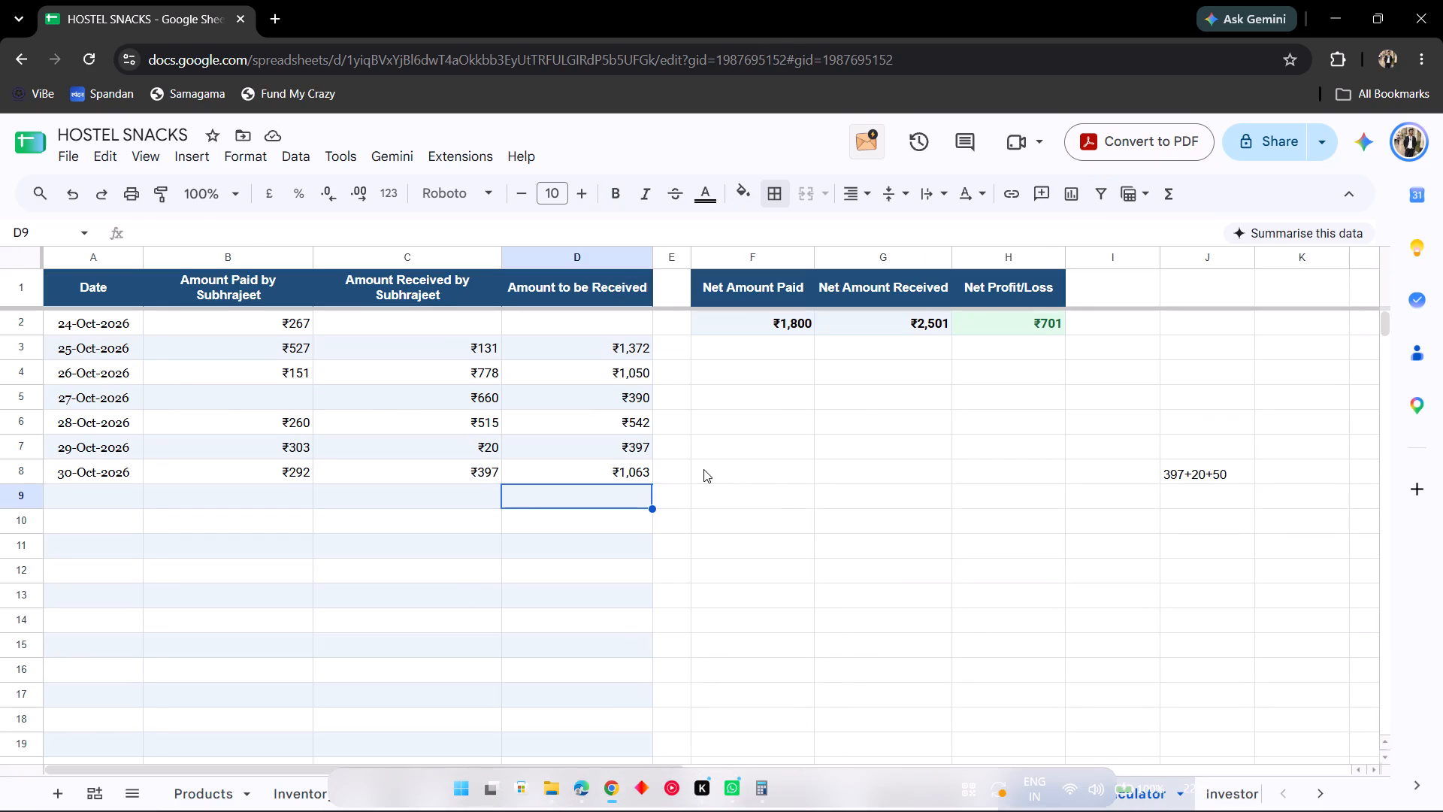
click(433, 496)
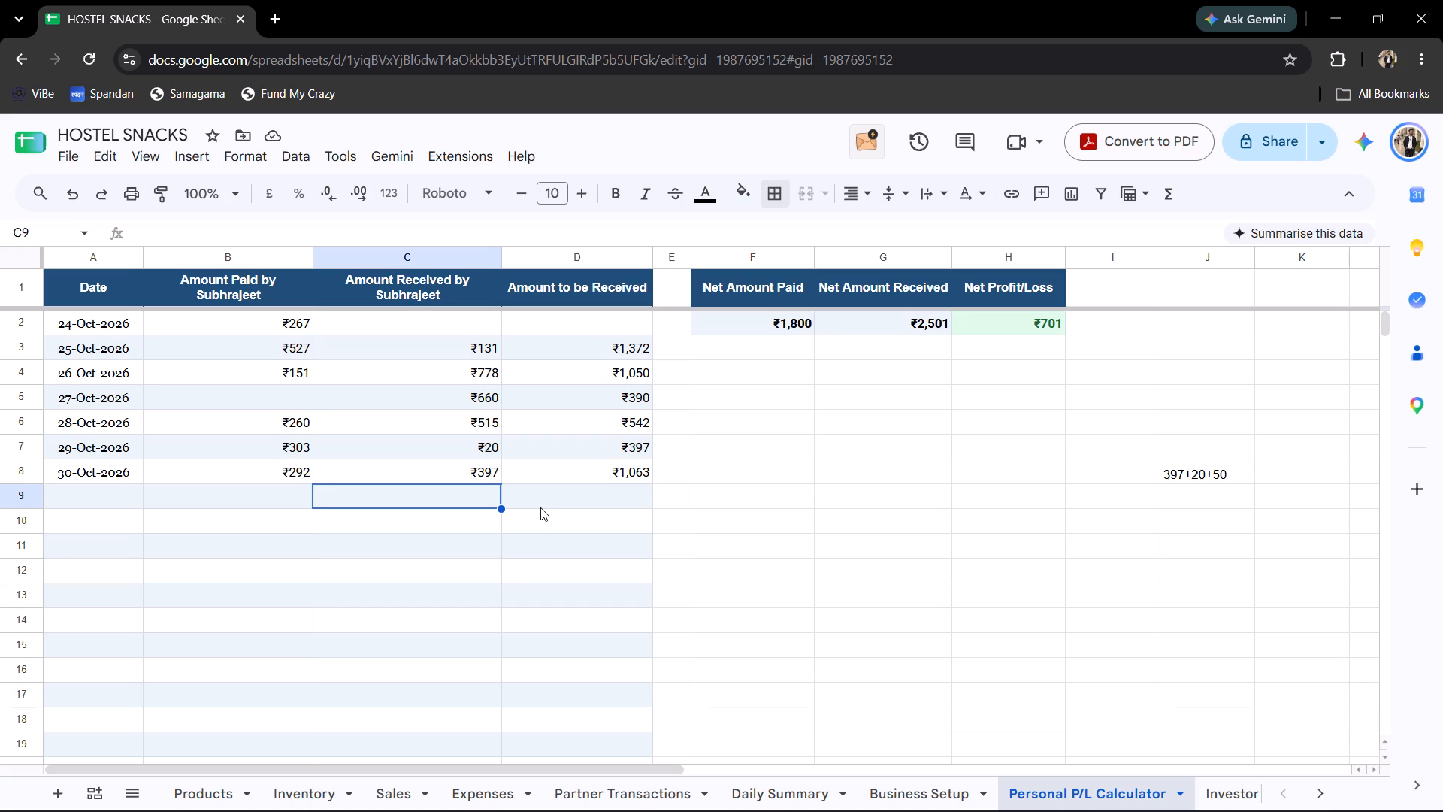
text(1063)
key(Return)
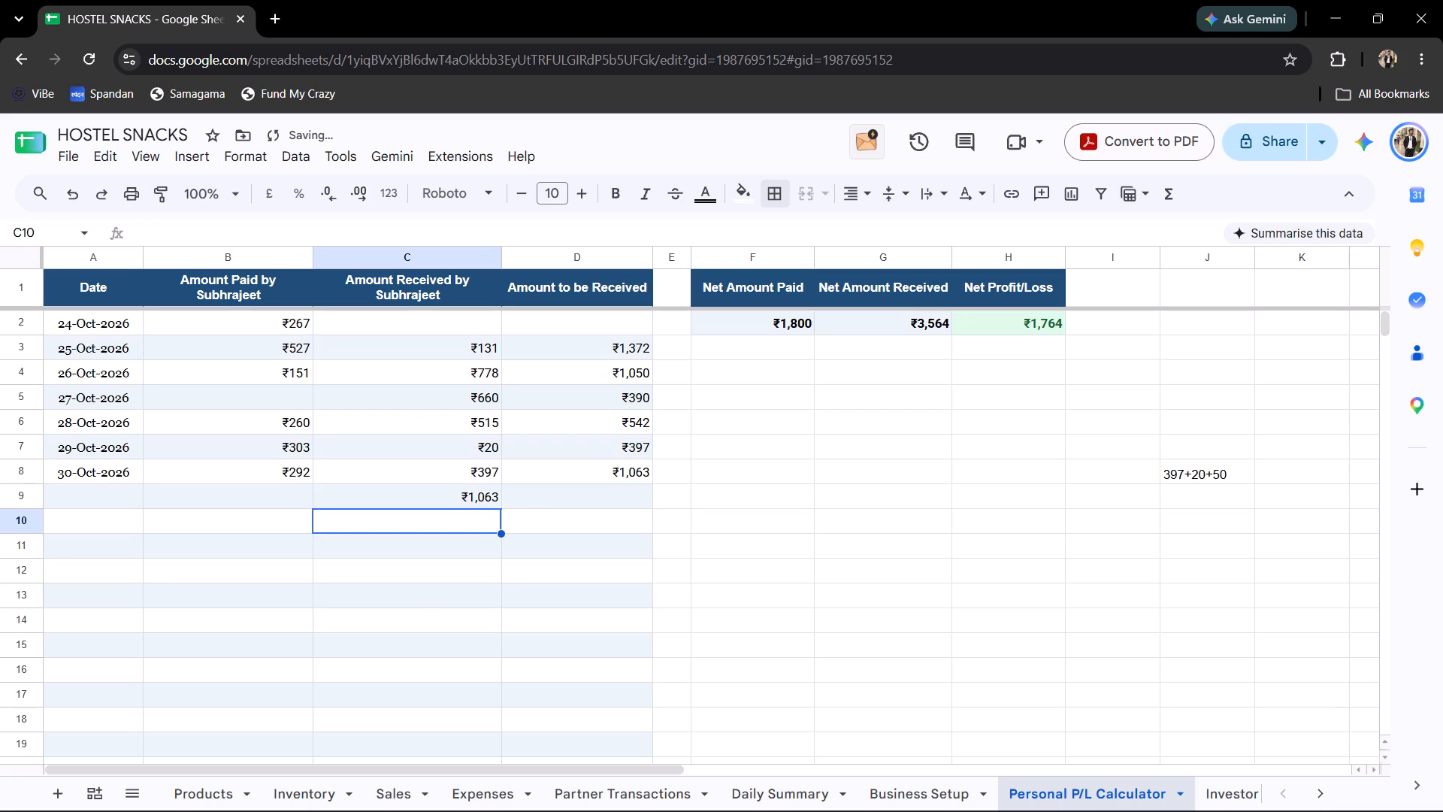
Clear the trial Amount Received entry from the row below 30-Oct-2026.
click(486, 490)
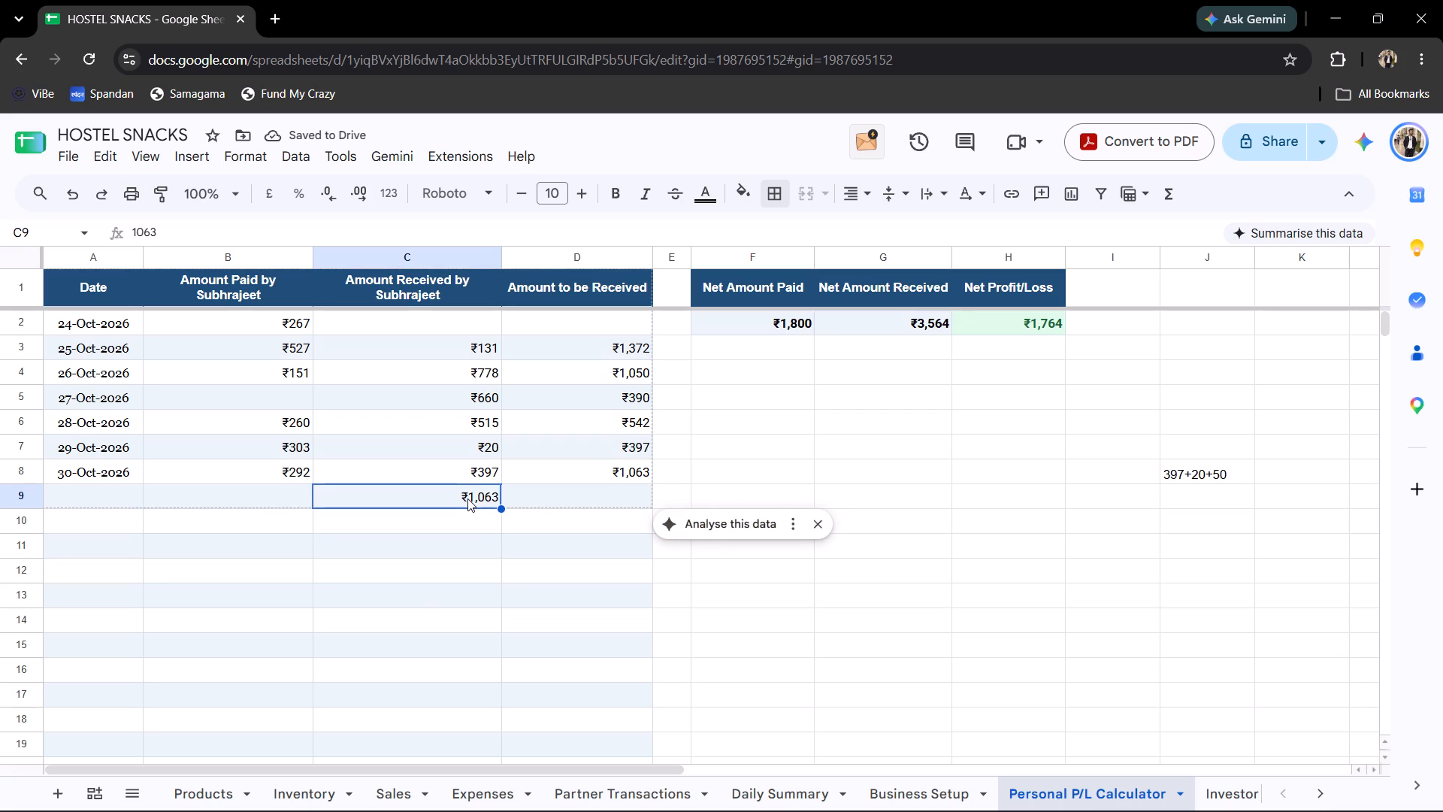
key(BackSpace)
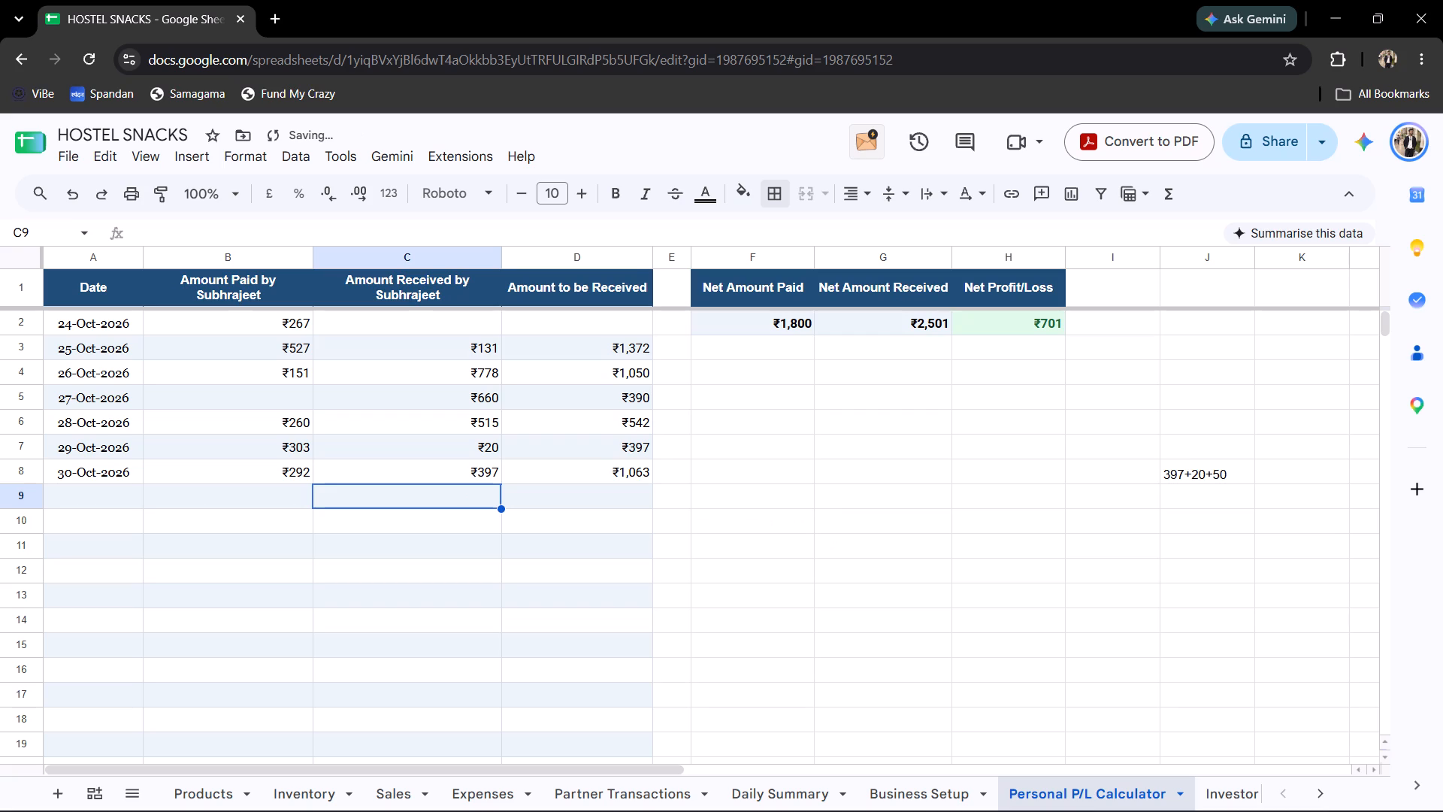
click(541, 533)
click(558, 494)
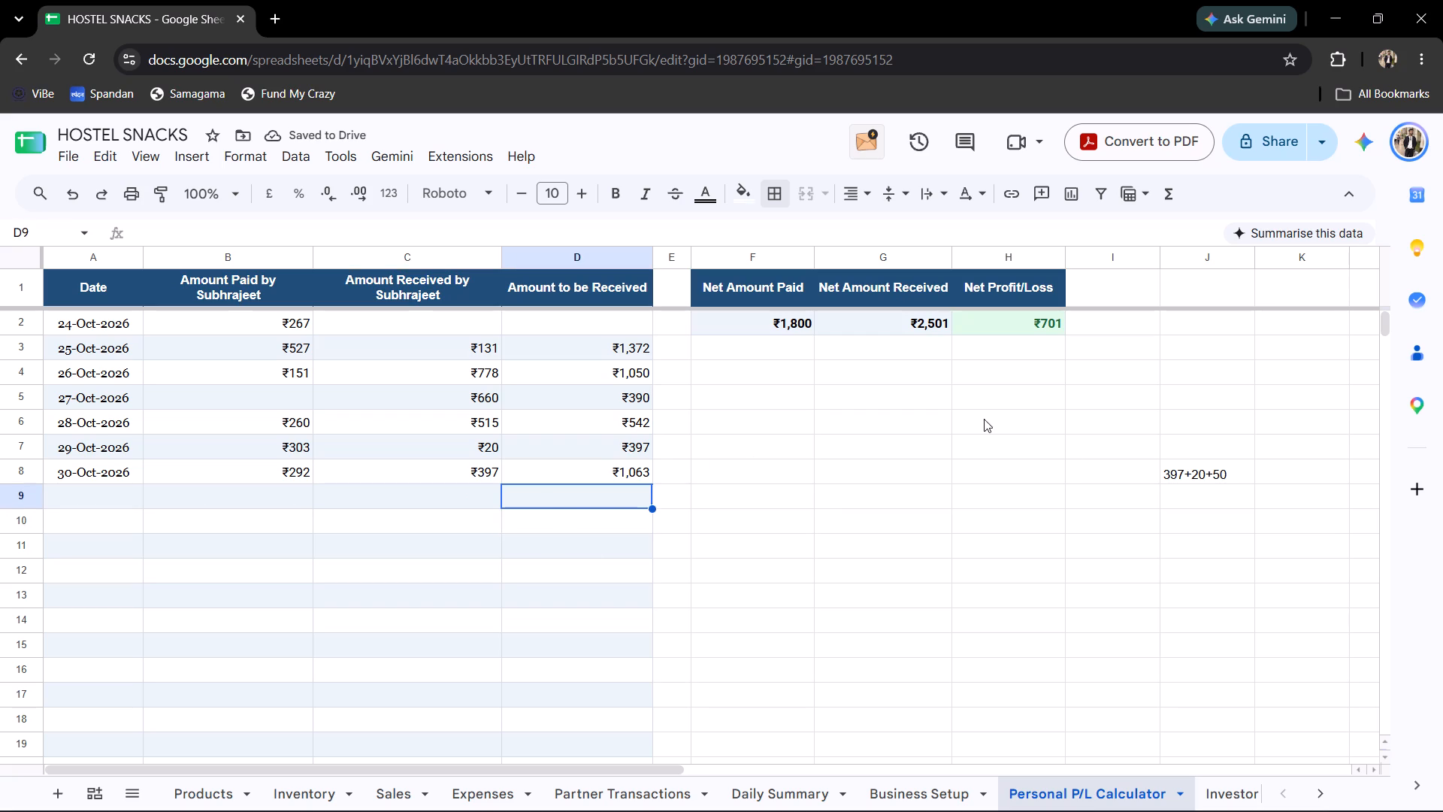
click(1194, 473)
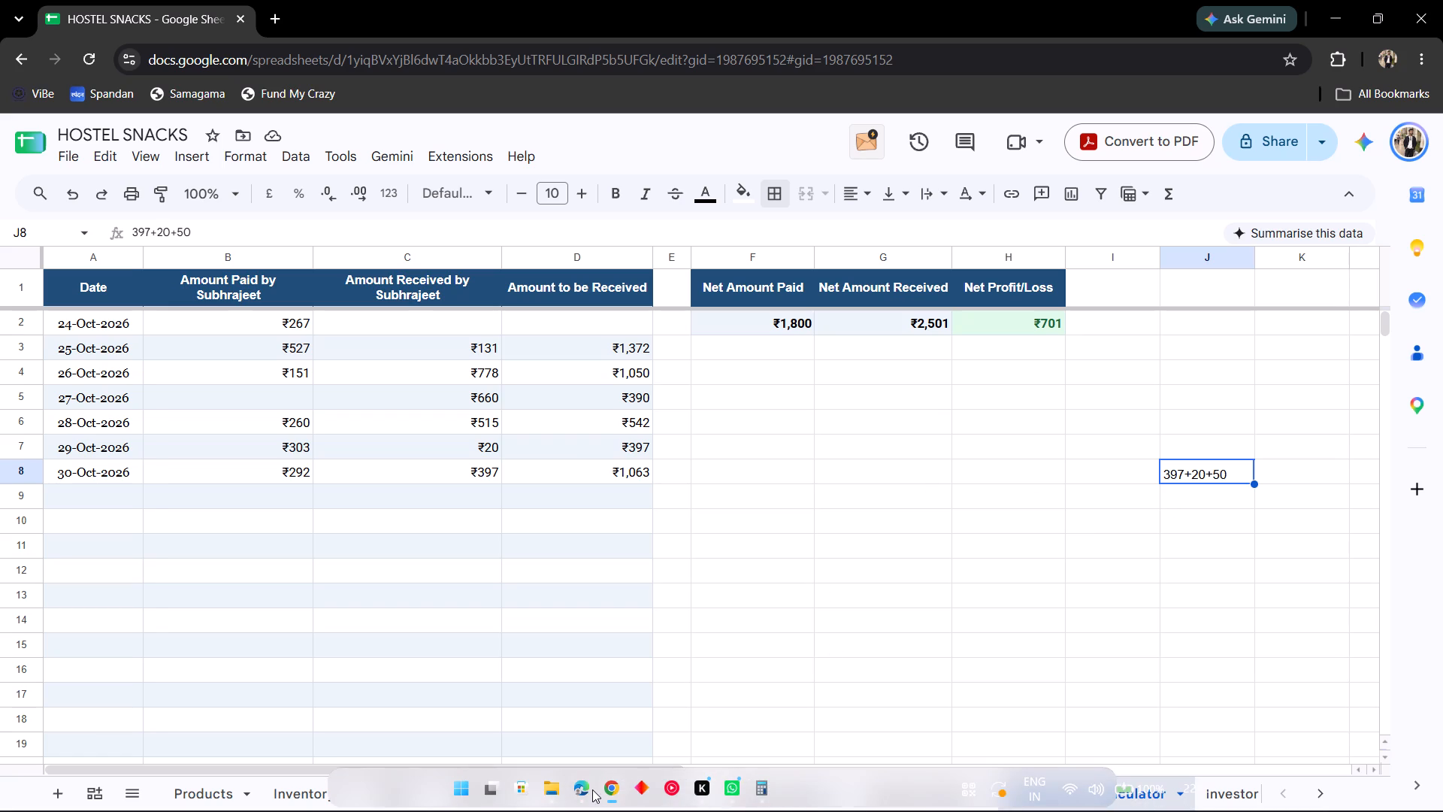
Bring up the Calculator app and close it.
click(588, 792)
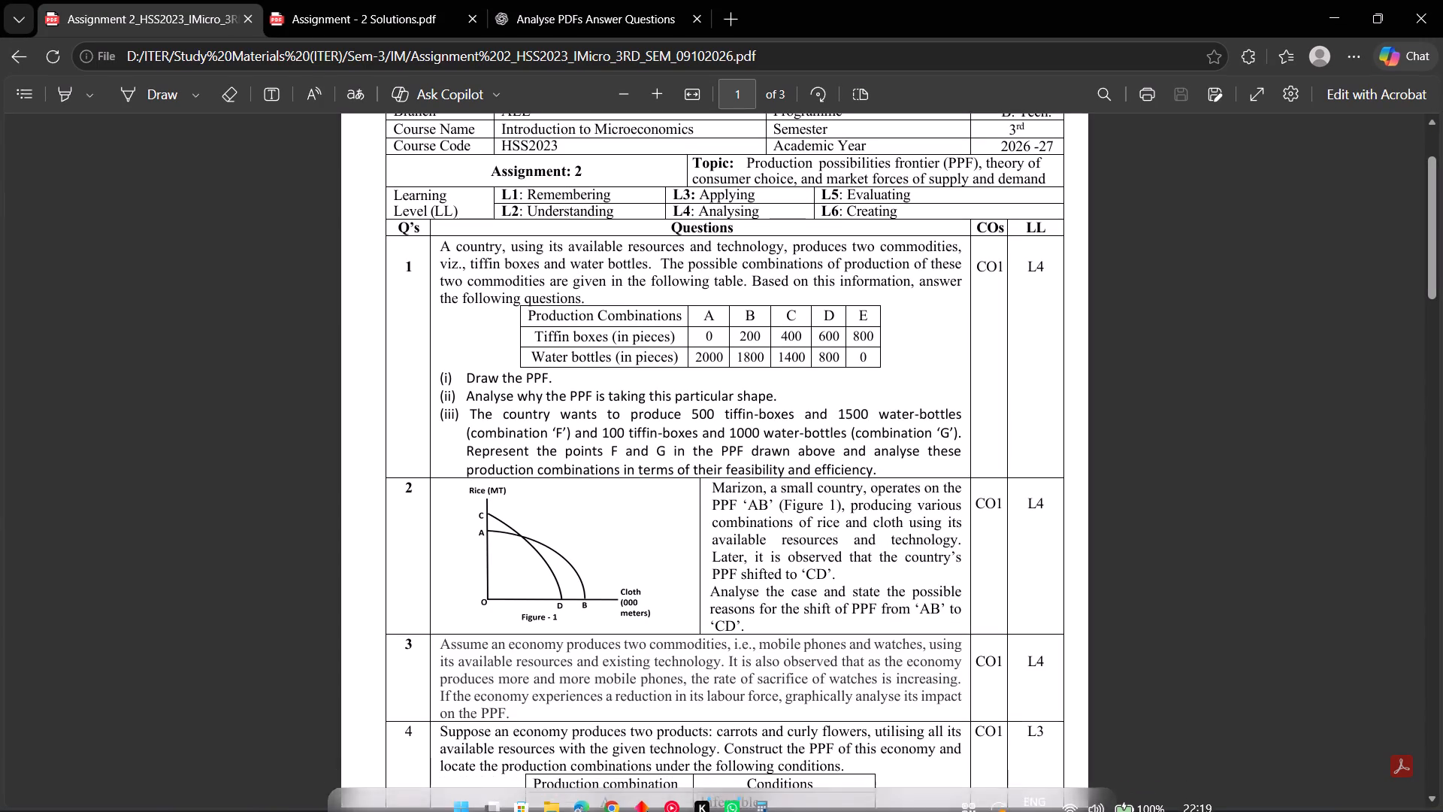
click(760, 788)
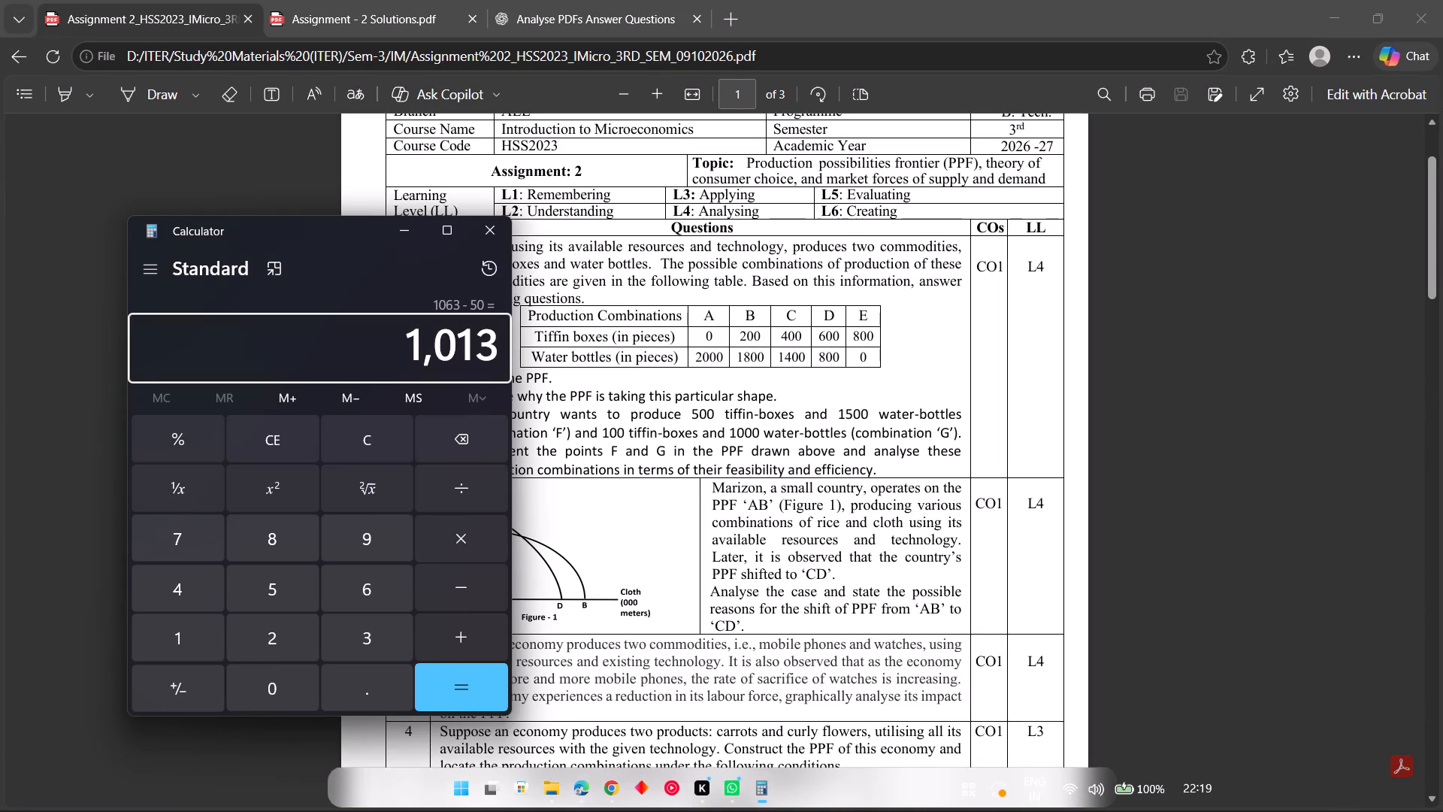
click(495, 229)
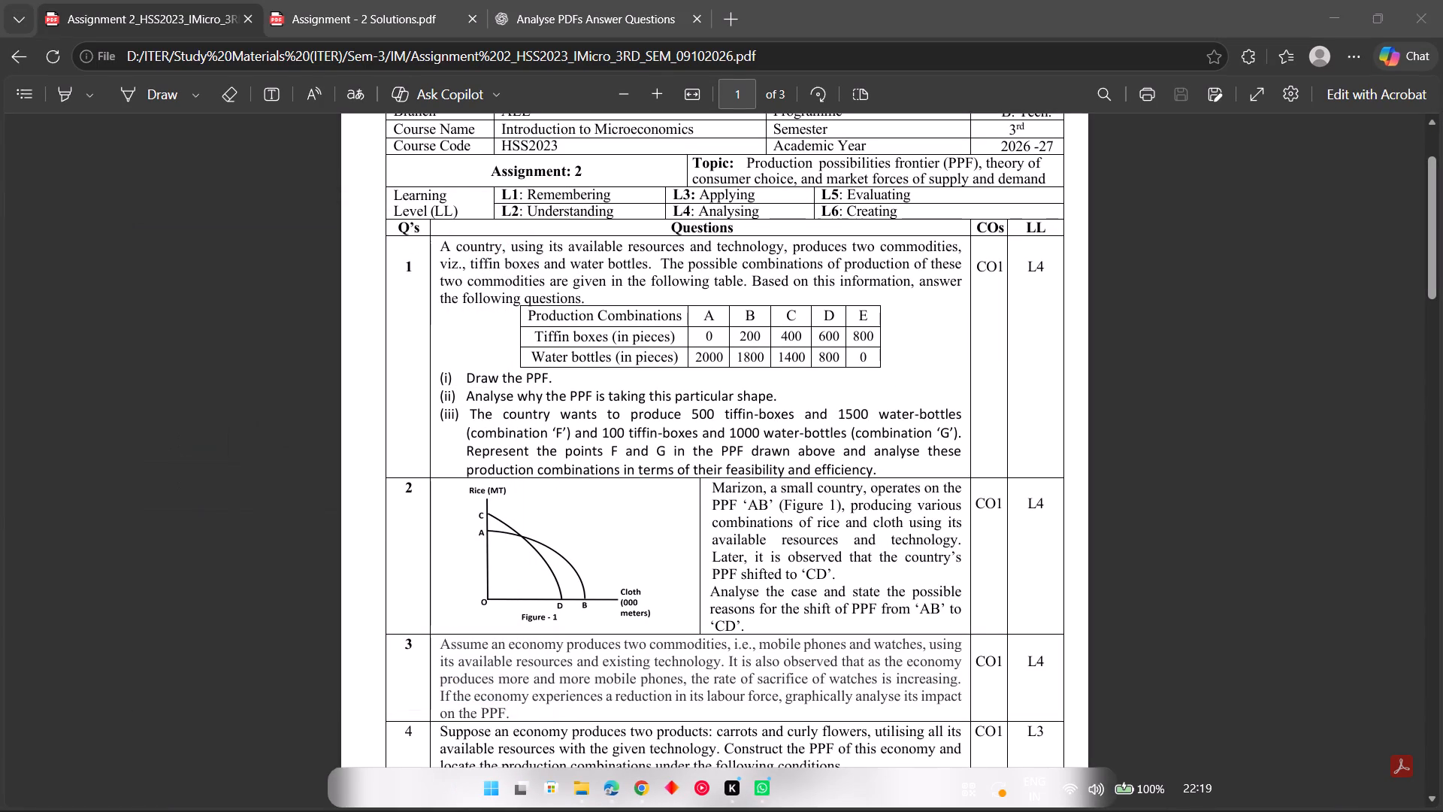